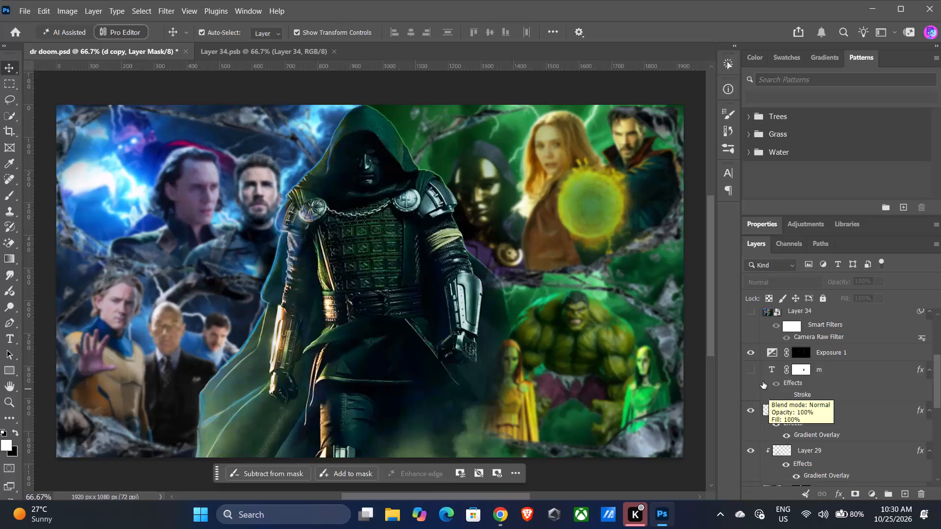
Make the hidden text layers "m" and "d" visible in the Doctor Doom composition.
click(752, 368)
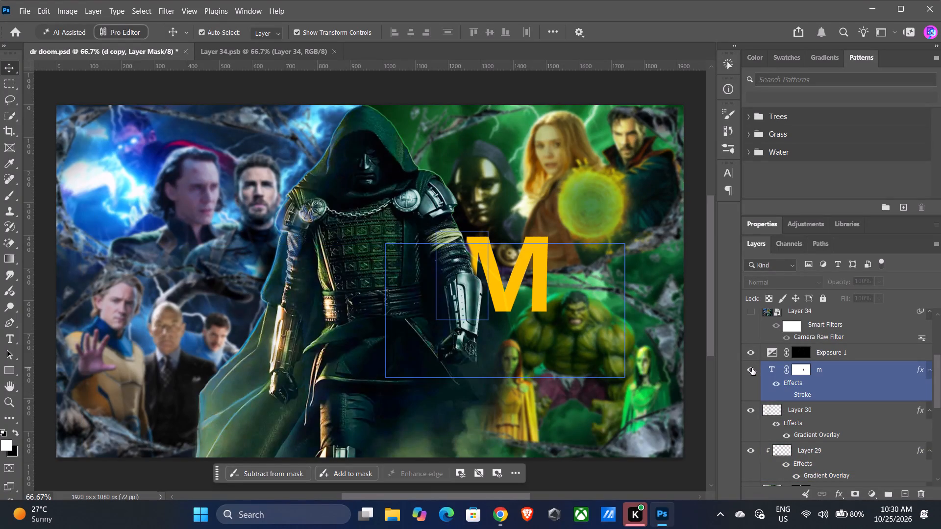
scroll(762, 388, up, 2)
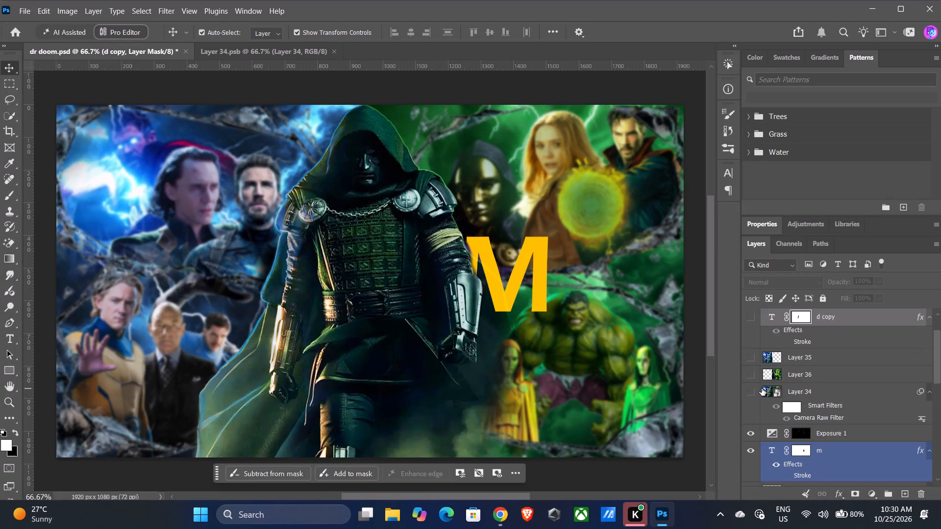
scroll(762, 388, up, 6)
scroll(762, 389, down, 3)
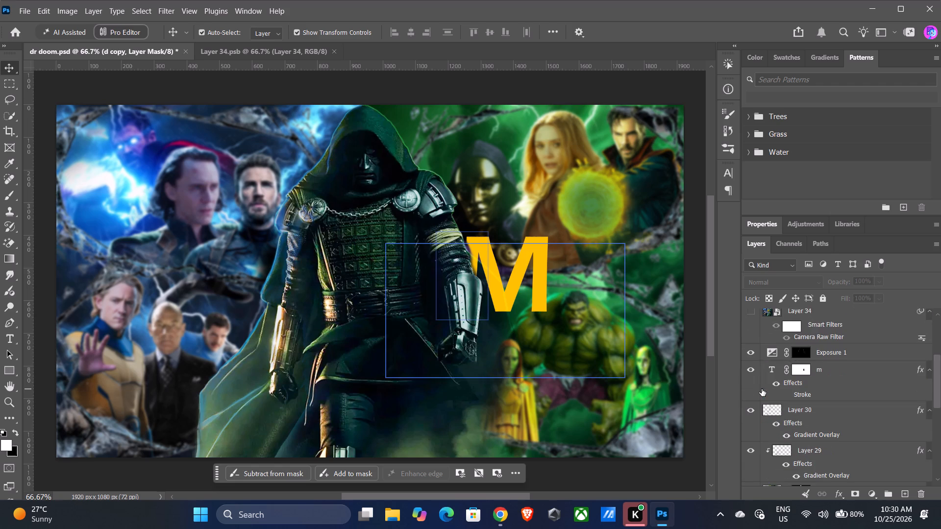
scroll(762, 389, down, 2)
click(750, 459)
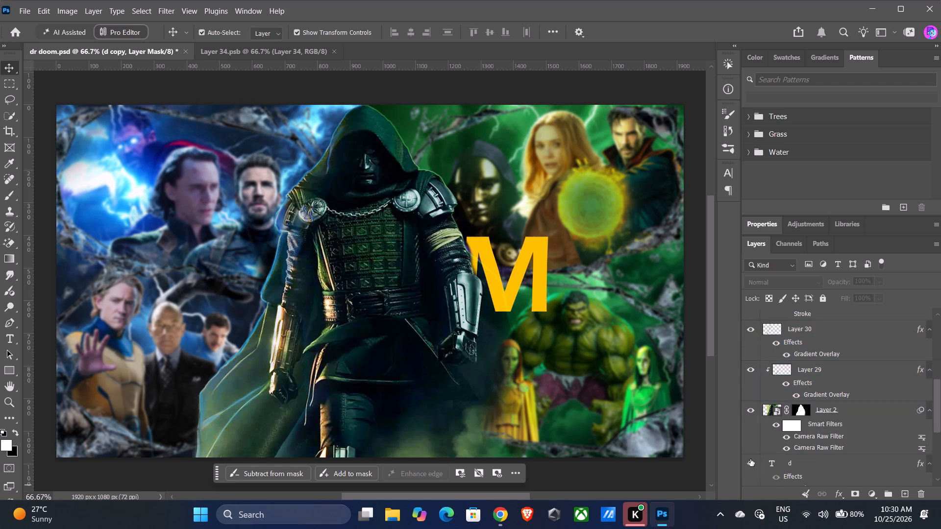
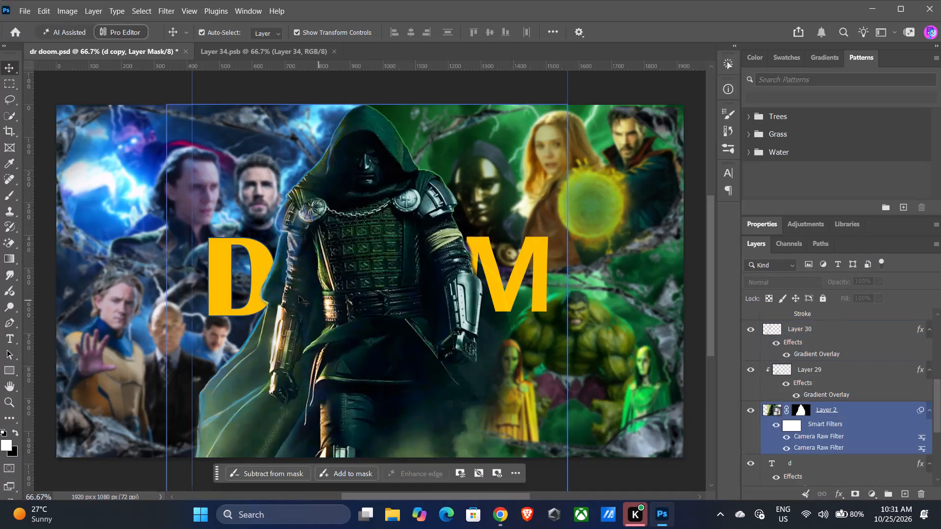
Change the font of the title letter D to Bebas Neue Bold.
click(258, 285)
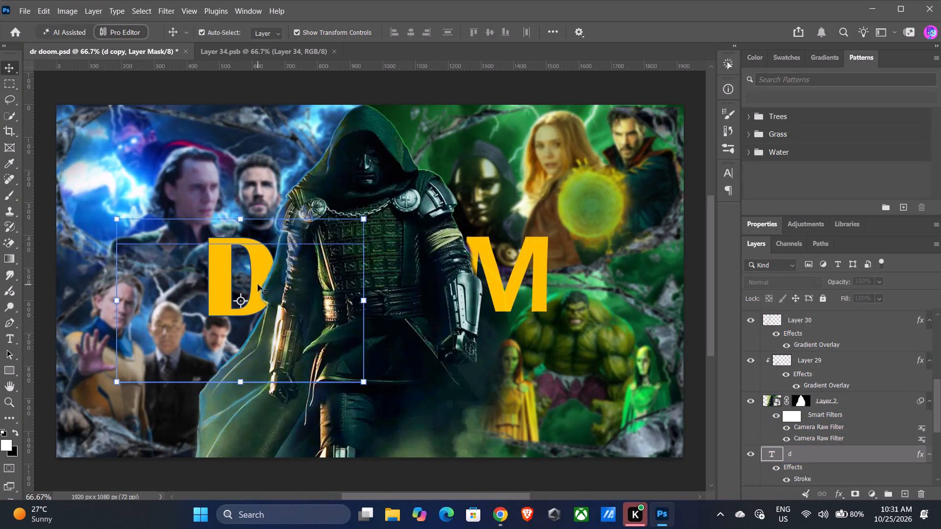
double_click(258, 284)
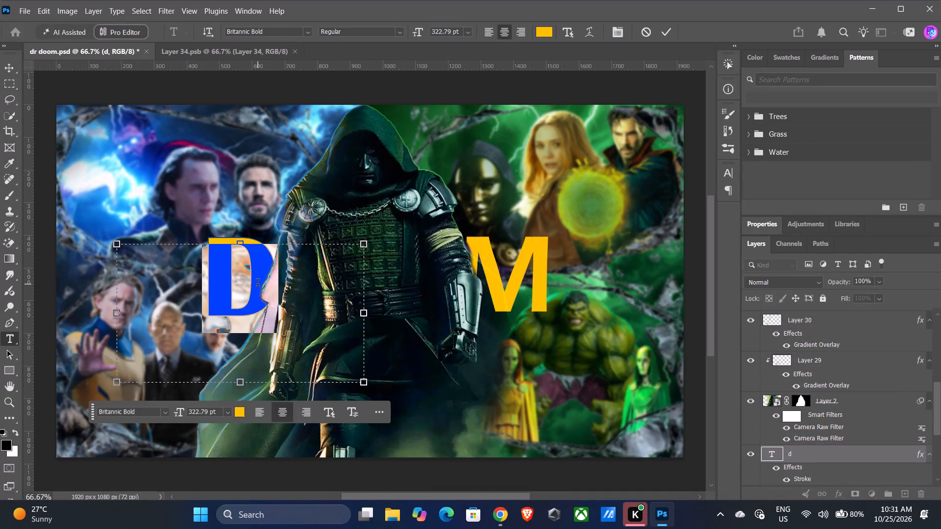
click(304, 31)
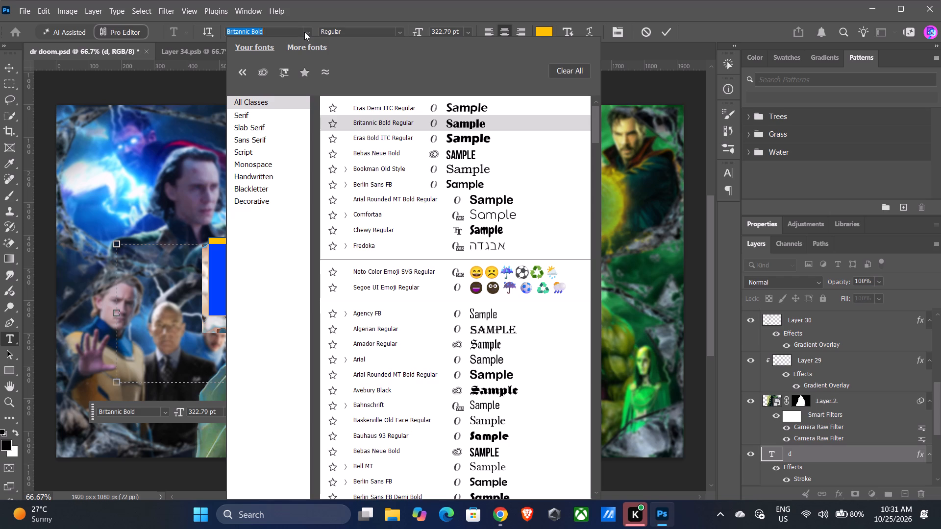
click(374, 152)
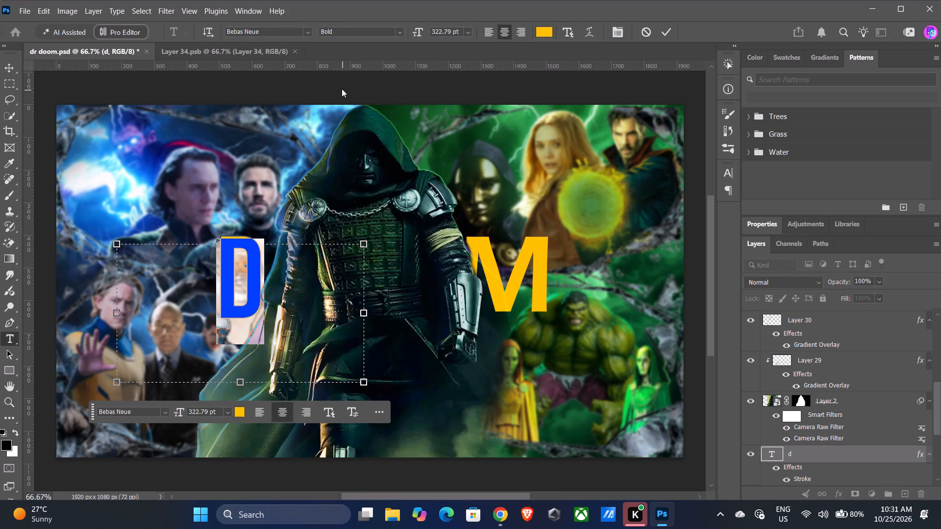
click(339, 83)
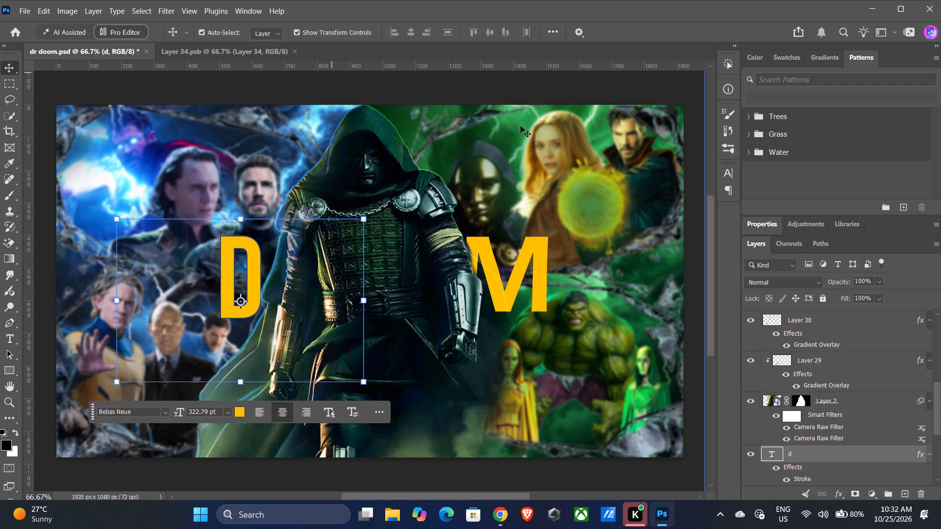
Change the font of the title letter M to Bebas Neue Bold.
click(506, 276)
click(506, 275)
double_click(506, 275)
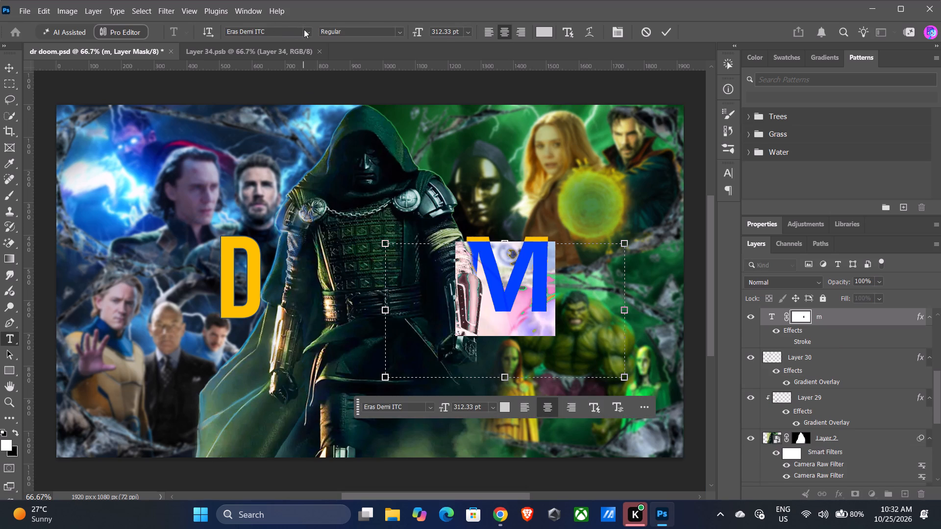
click(307, 30)
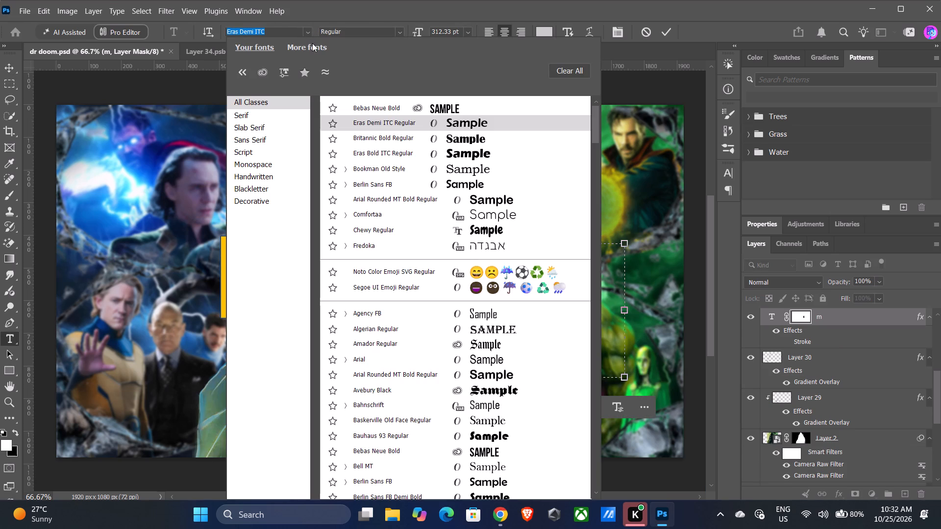
click(356, 114)
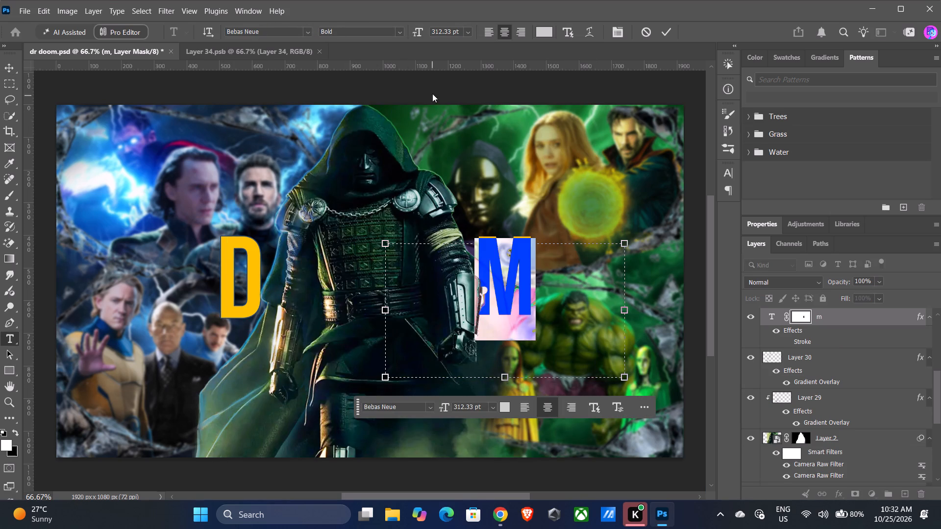
click(378, 46)
click(378, 45)
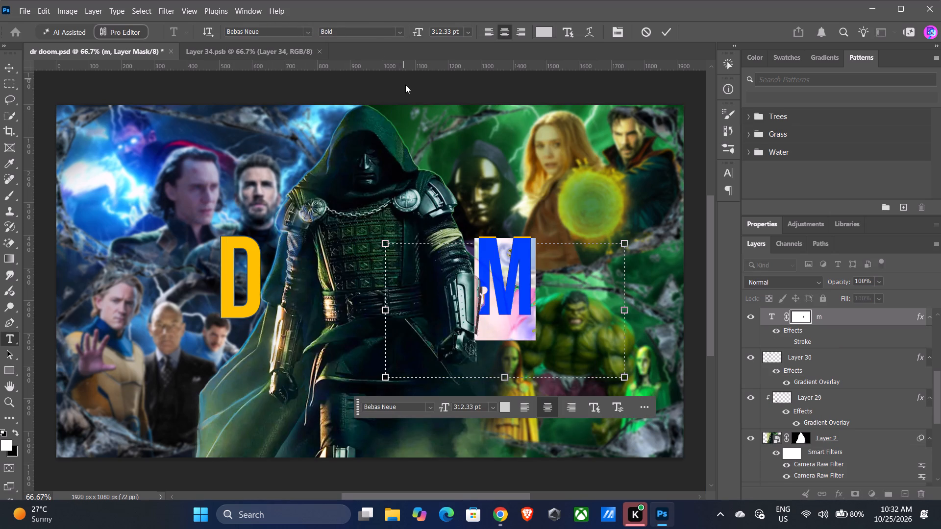
click(406, 87)
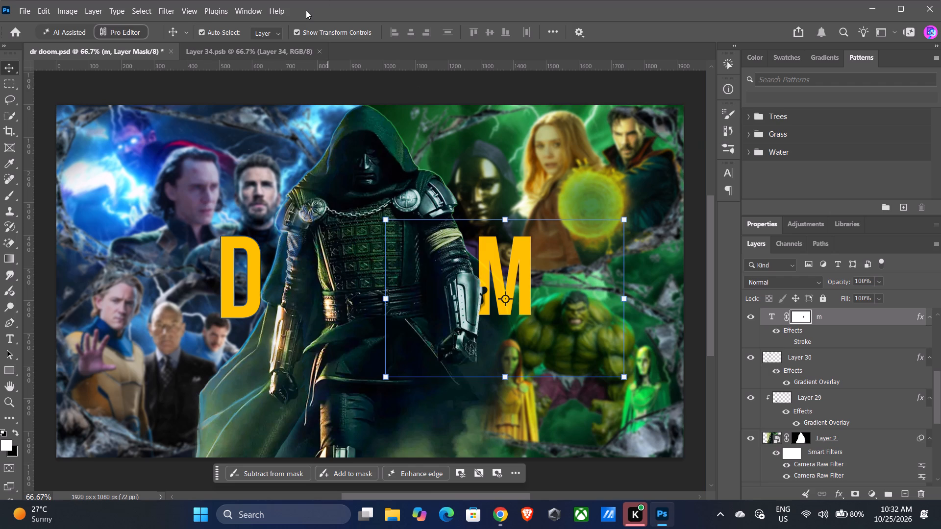
Search the fonts for "anton" for the letter M and reselect Bebas Neue Bold.
double_click(510, 282)
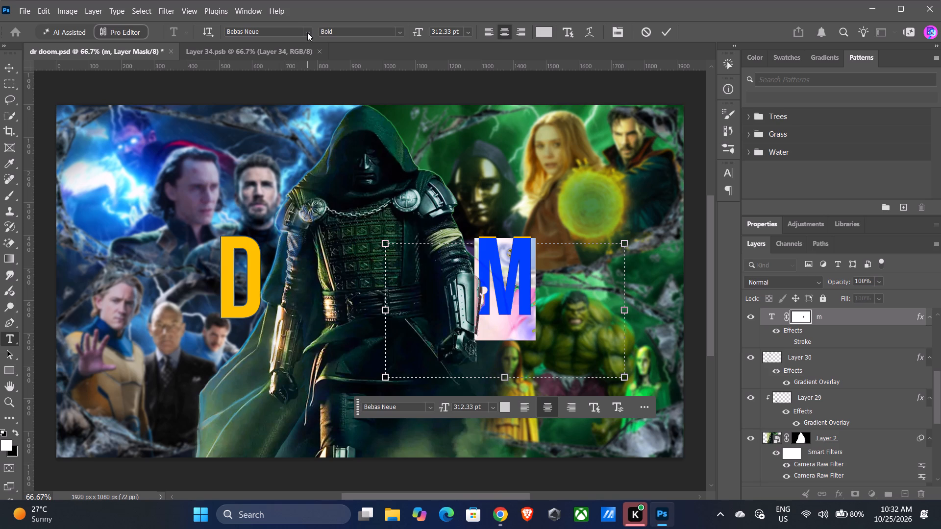
click(307, 32)
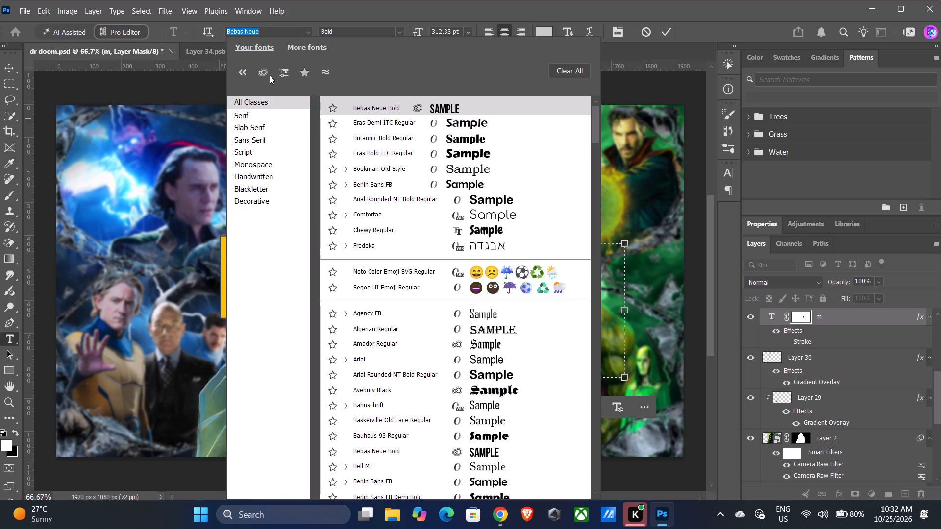
key(BackSpace)
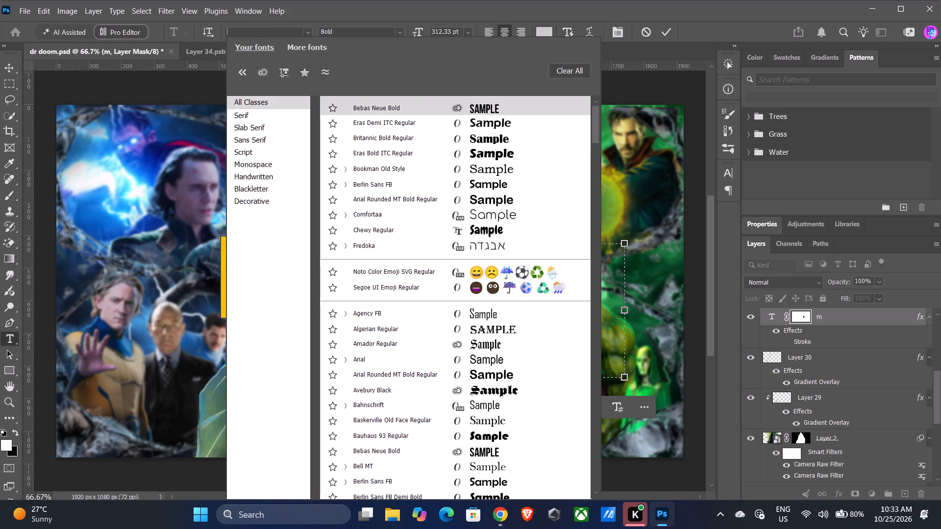
key(BackSpace)
text(an)
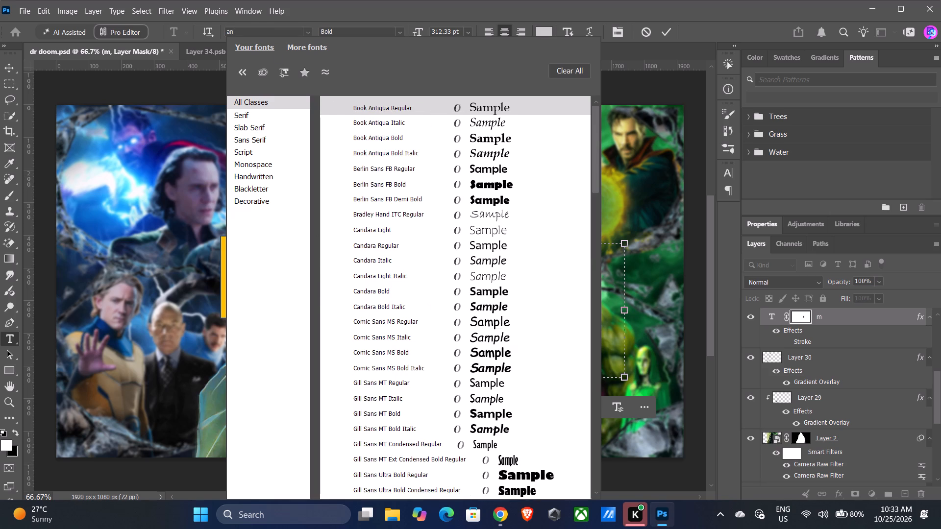
key(t)
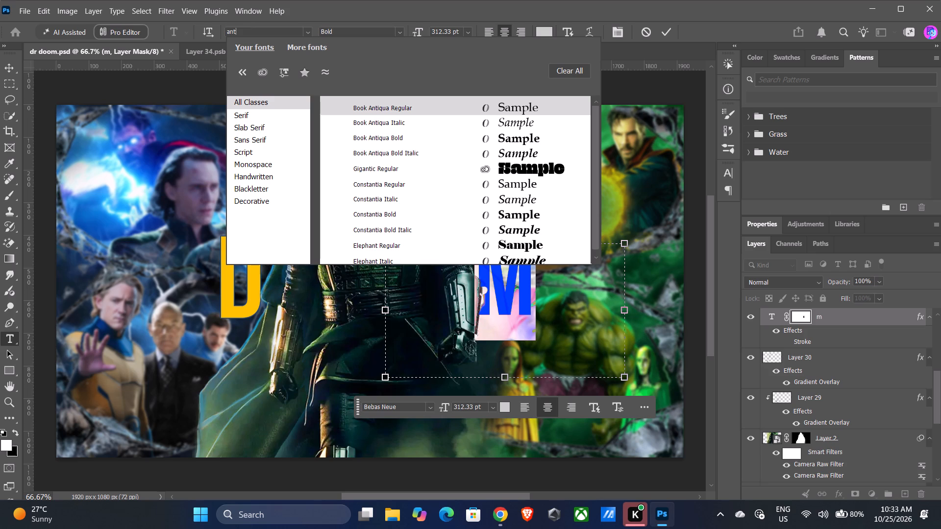
text(on)
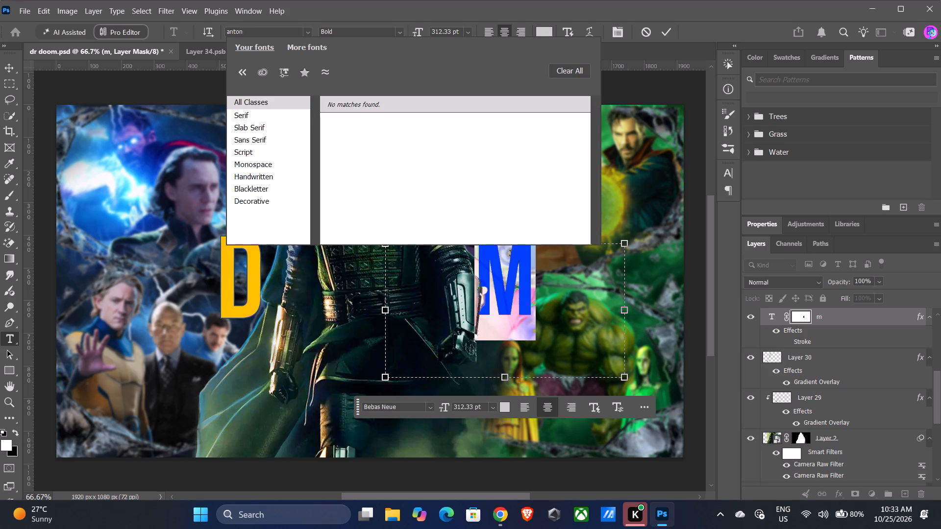
key(BackSpace)
key(BackSpace)
key(BackSpace)
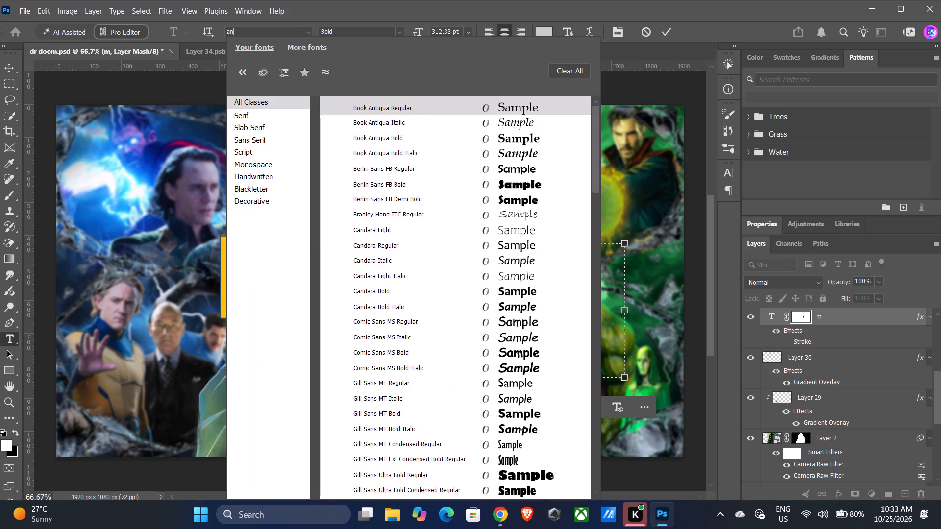
key(BackSpace)
key(BackSpace)
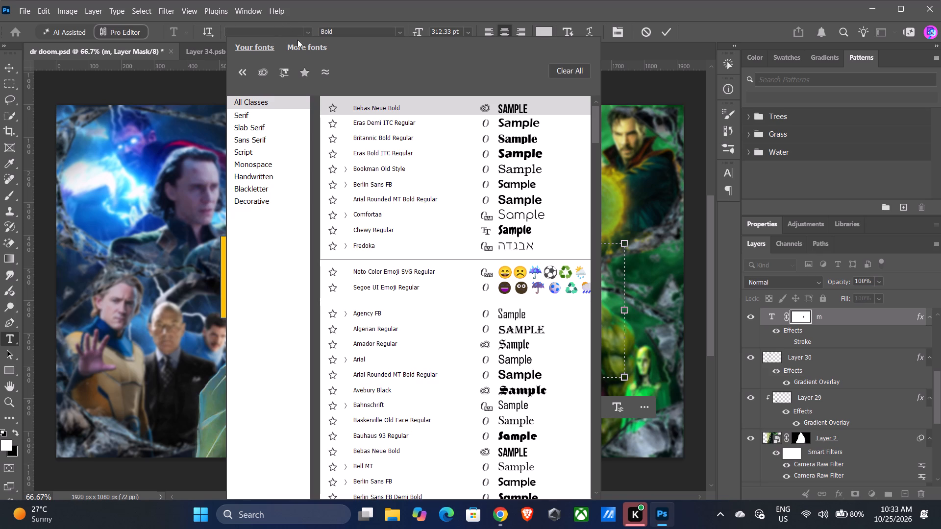
click(352, 104)
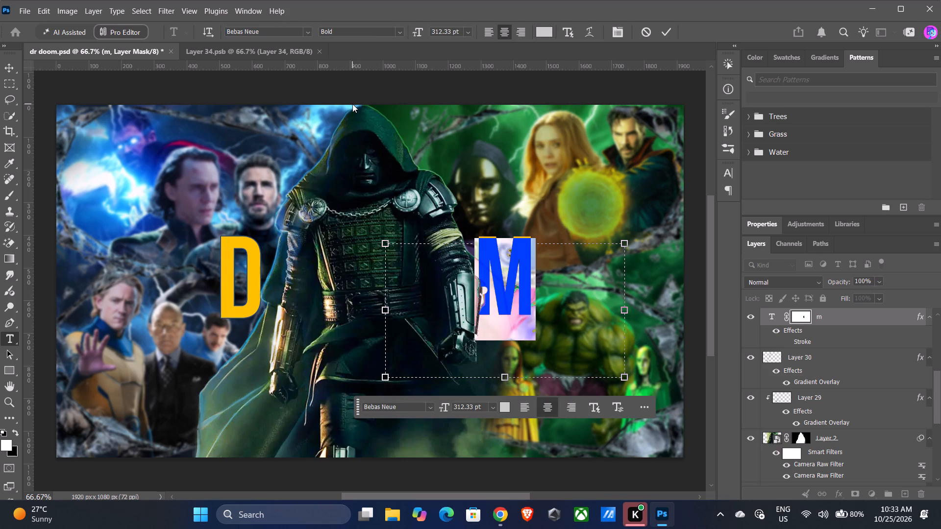
click(406, 83)
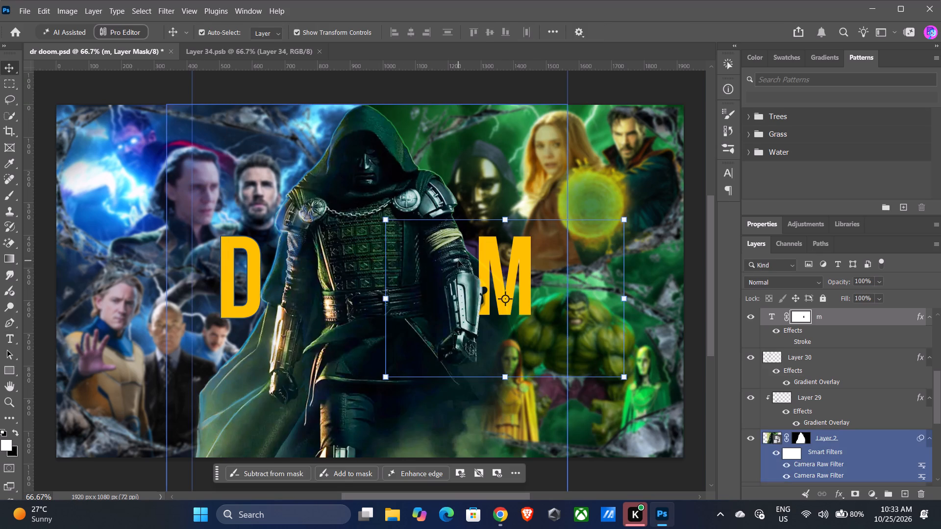
Move the letter M about 17 px toward Doctor Doom and about 5 px up.
drag(511, 280, 510, 280)
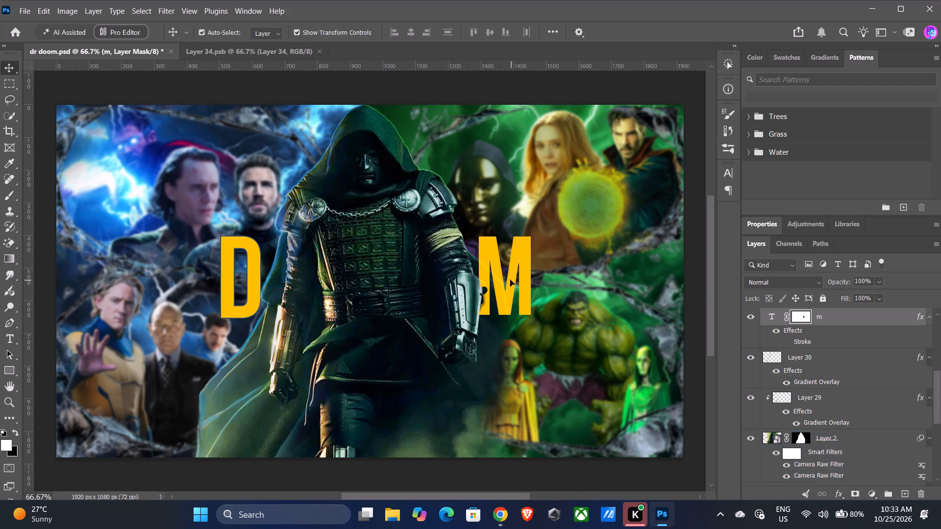
drag(510, 280, 505, 280)
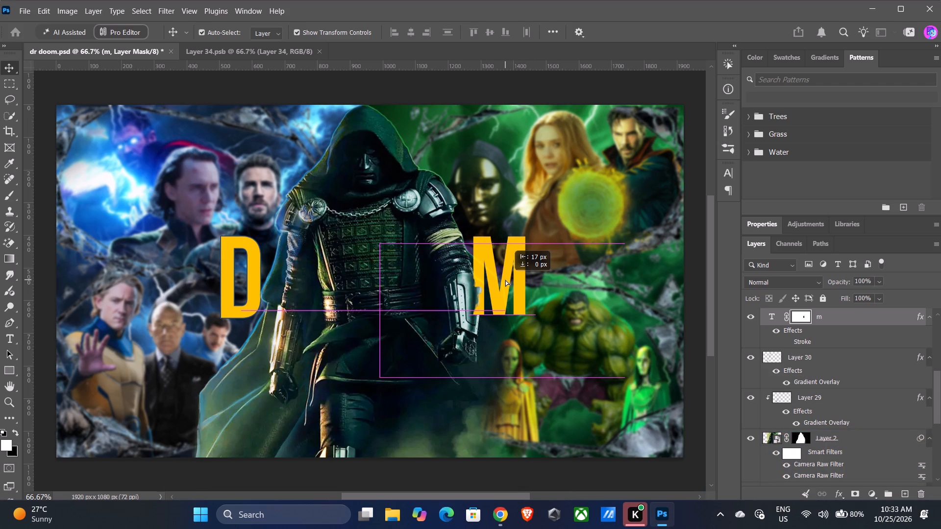
drag(505, 280, 496, 278)
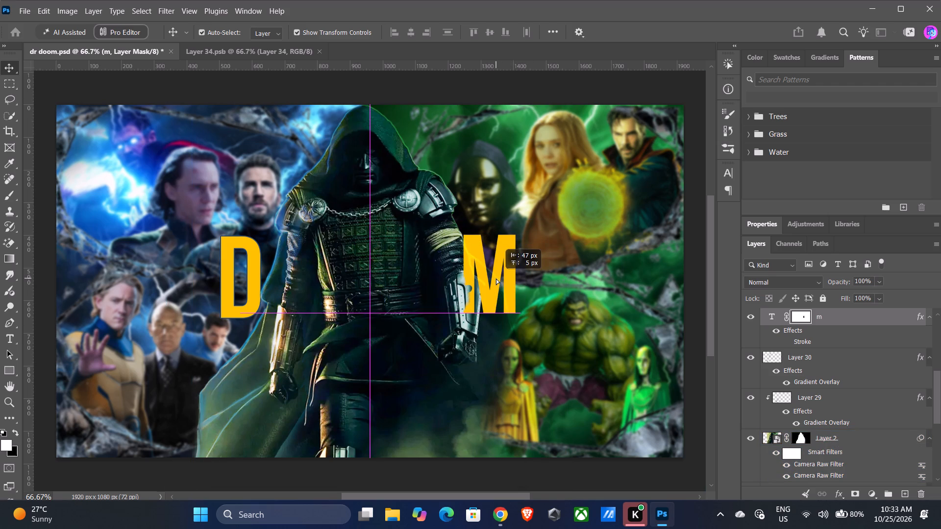
drag(496, 278, 498, 278)
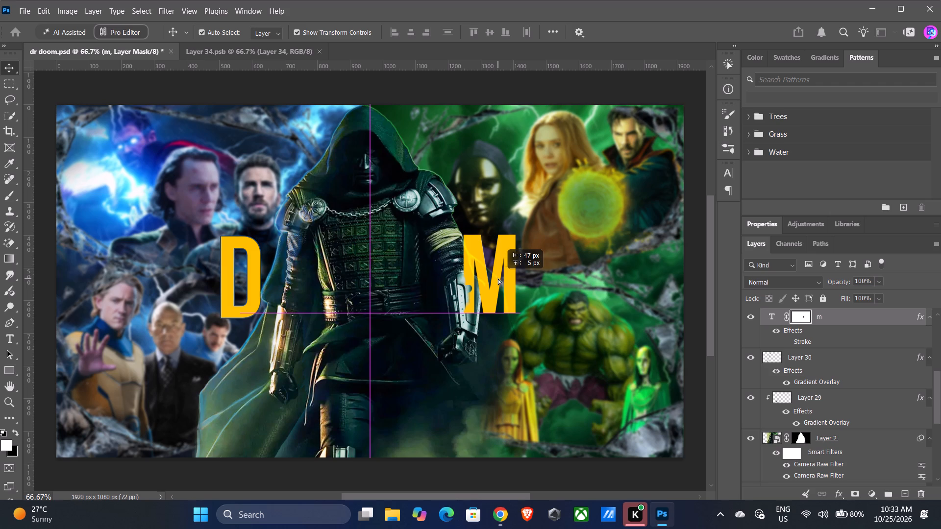
drag(498, 278, 504, 278)
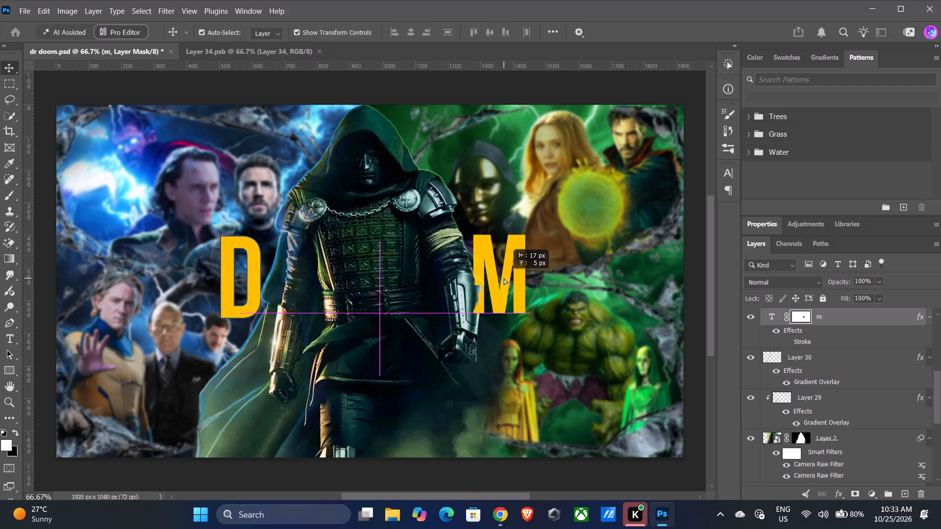
drag(504, 278, 510, 278)
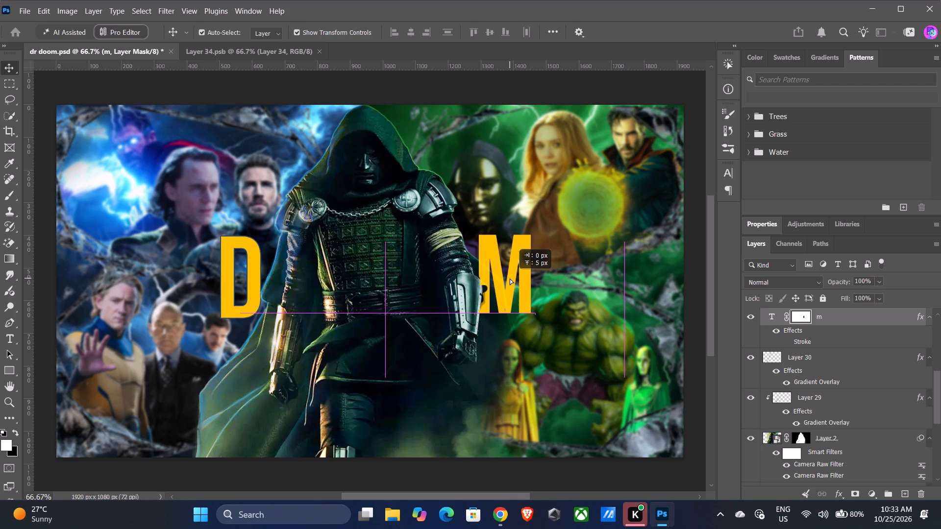
drag(510, 278, 500, 278)
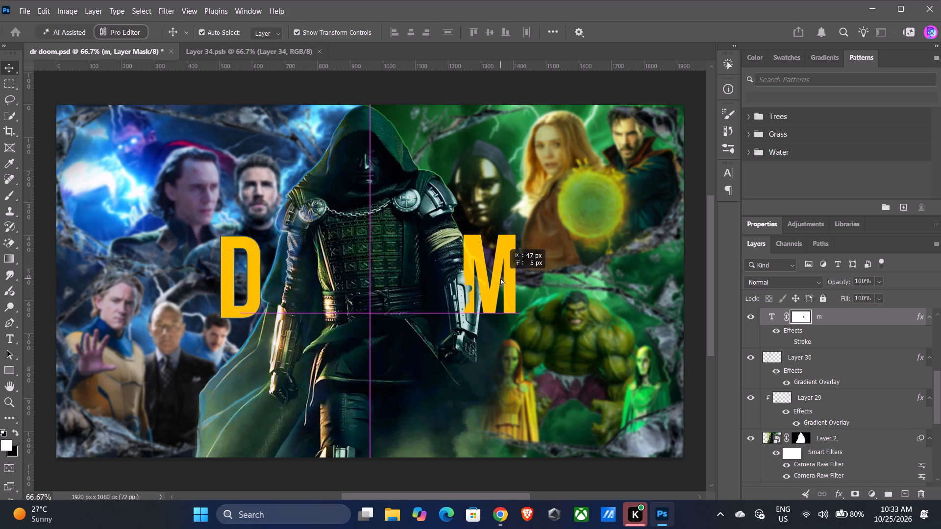
drag(500, 278, 504, 278)
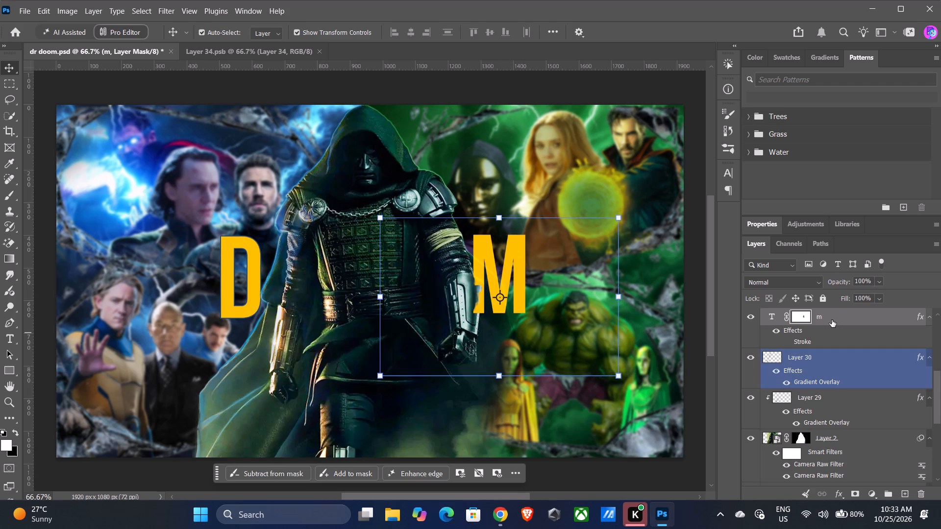
Move the "m" text layer directly below Layer 2 in the layer order.
drag(832, 318, 842, 463)
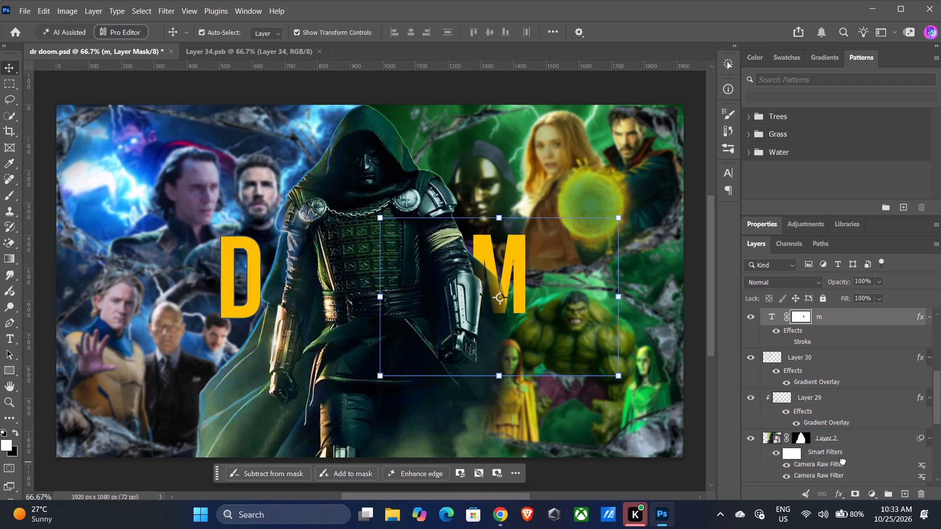
Shift the letter M farther inward so it tucks partly behind Doctor Doom's arm.
drag(518, 274, 516, 274)
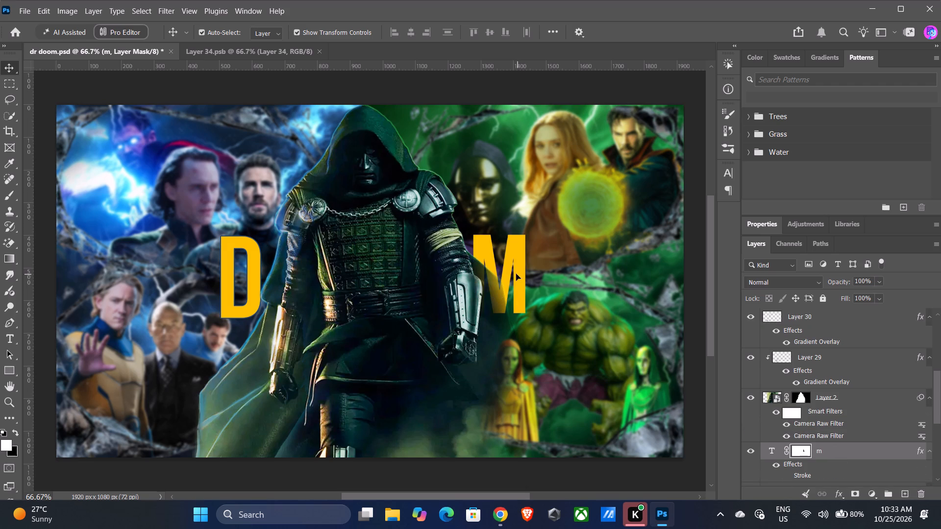
drag(516, 274, 512, 274)
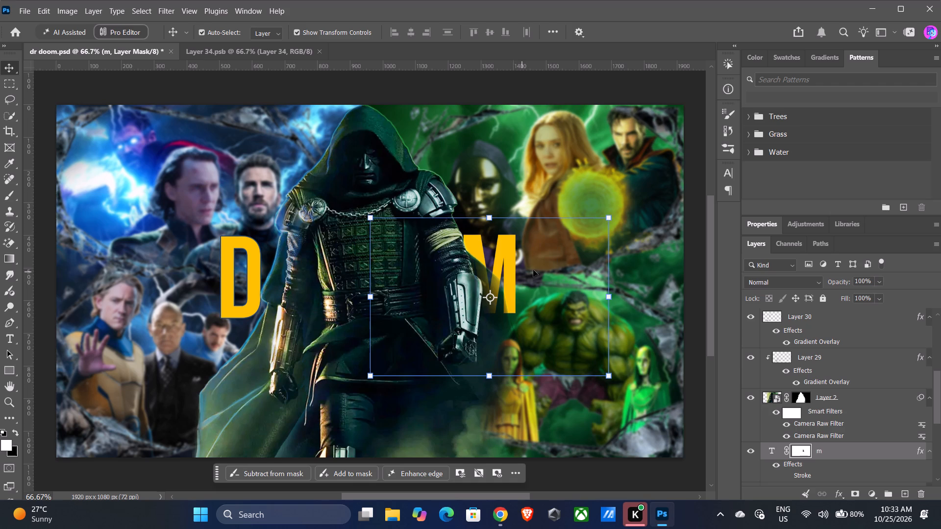
Move the letter D inward and slightly up so it sits partly behind Doctor Doom's cape and arm.
click(238, 290)
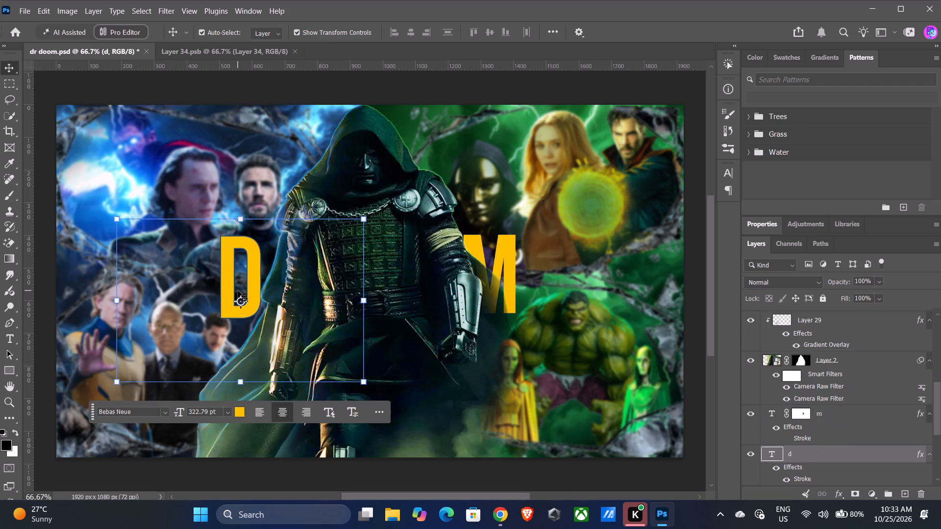
drag(238, 290, 255, 290)
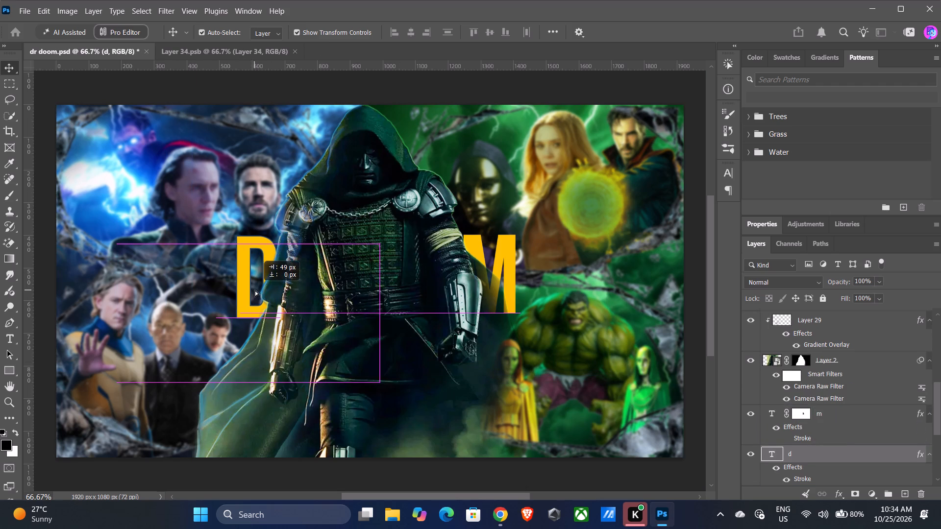
drag(255, 290, 259, 288)
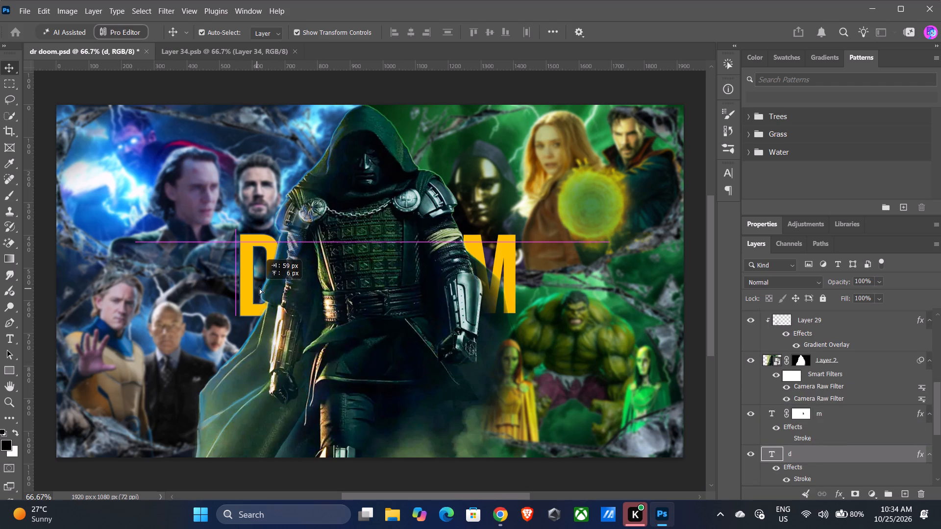
drag(259, 288, 262, 287)
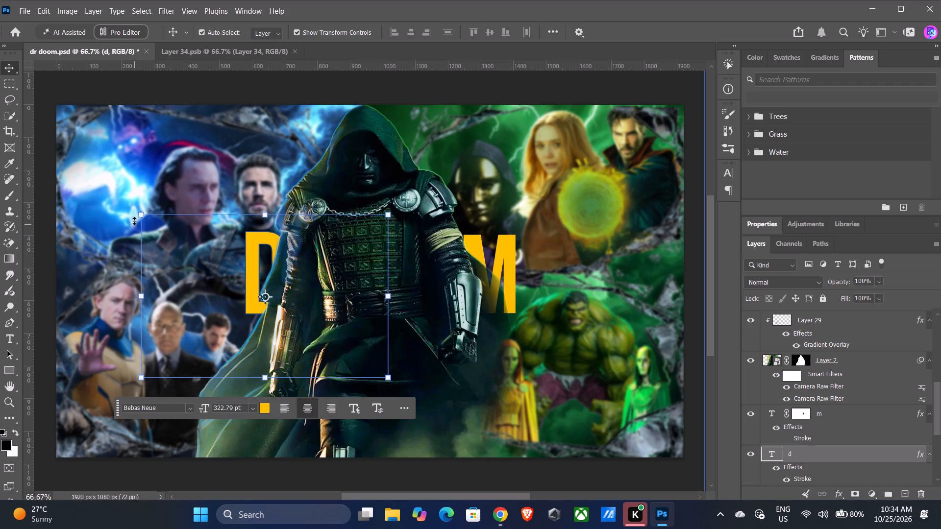
Scale the letter D up proportionally to about 102.7% and shift it slightly inward and up.
drag(141, 216, 139, 208)
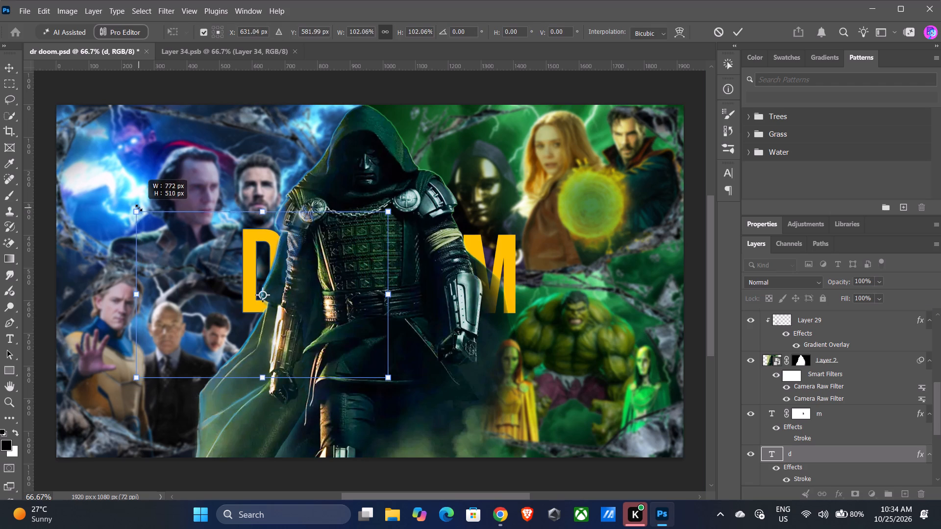
drag(139, 208, 138, 206)
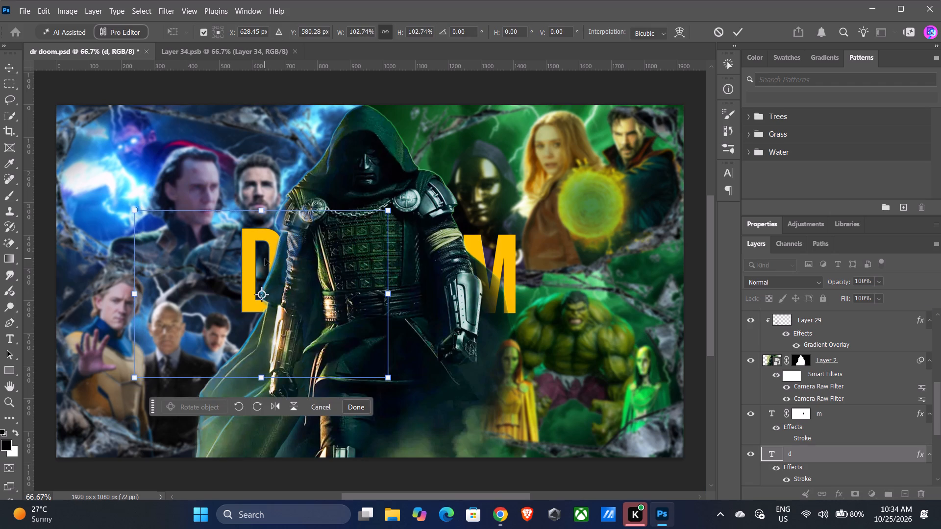
click(264, 258)
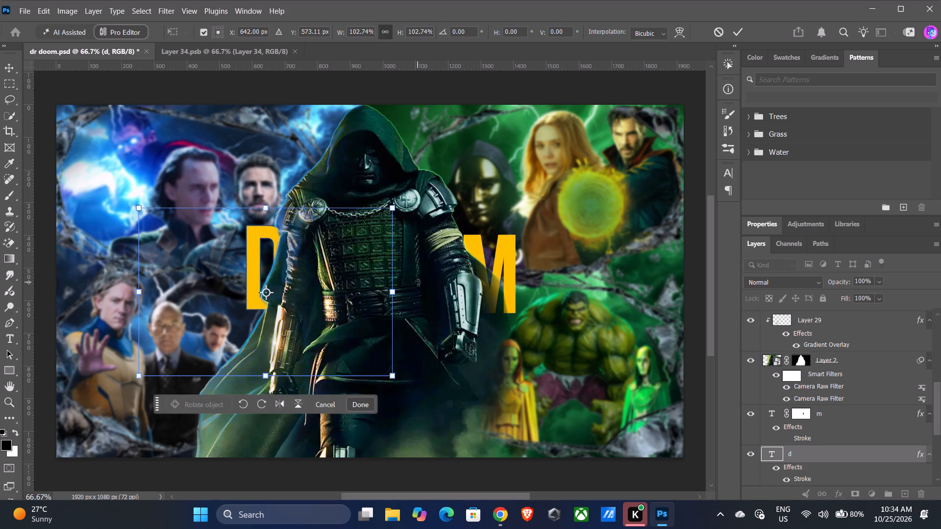
click(503, 277)
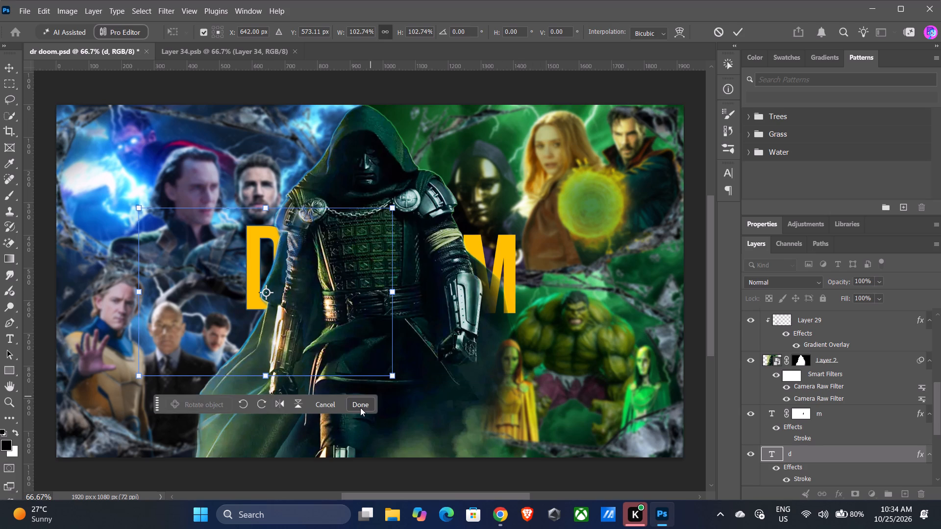
click(360, 408)
Move the letter M slightly inward, farther behind Doctor Doom's arm.
click(504, 256)
click(504, 258)
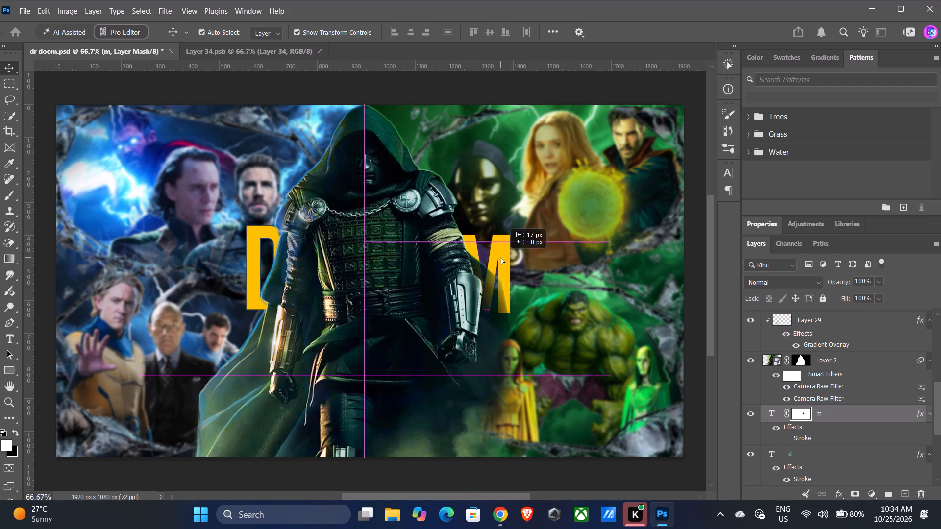
Lower the letter D to line up with the M and scale it proportionally to about 99.3%.
click(263, 267)
click(263, 267)
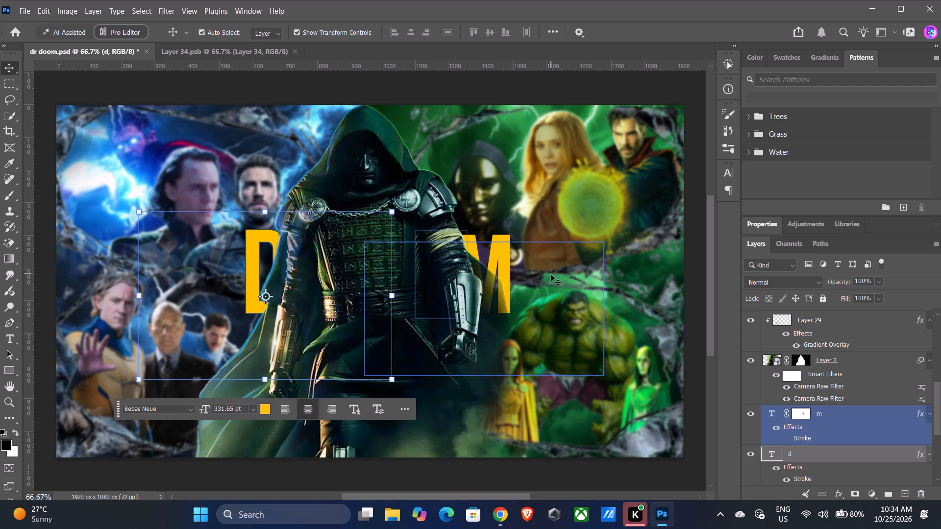
click(137, 212)
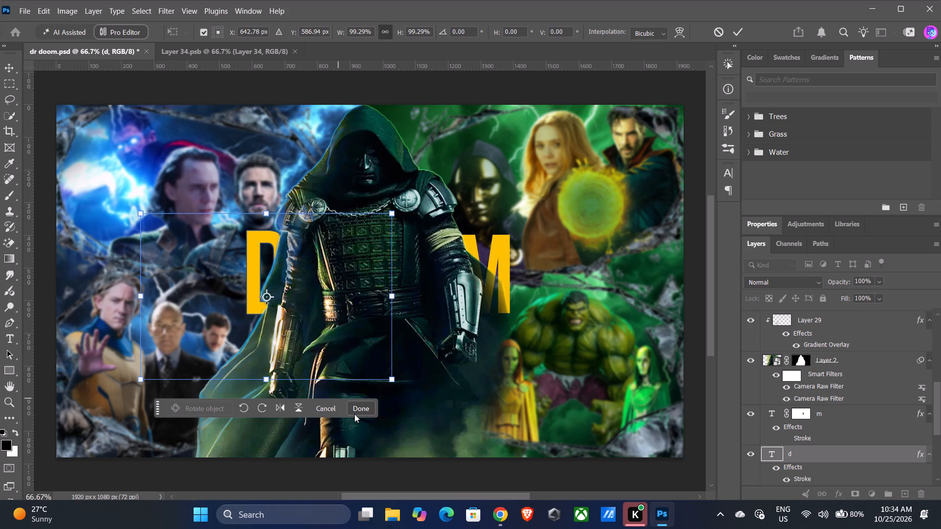
click(366, 408)
Move the "d" text layer slightly outward from Doctor Doom, keeping it level with the M, and deselect all layers.
click(491, 254)
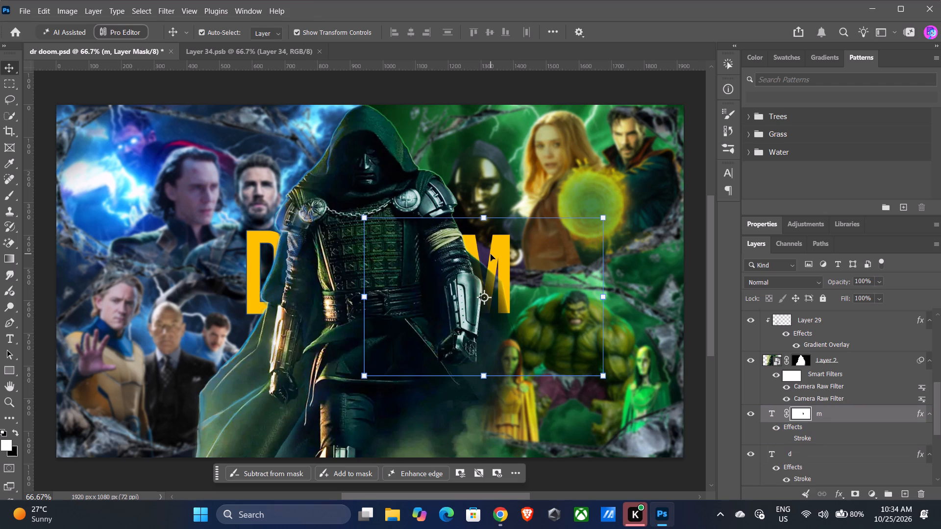
click(272, 264)
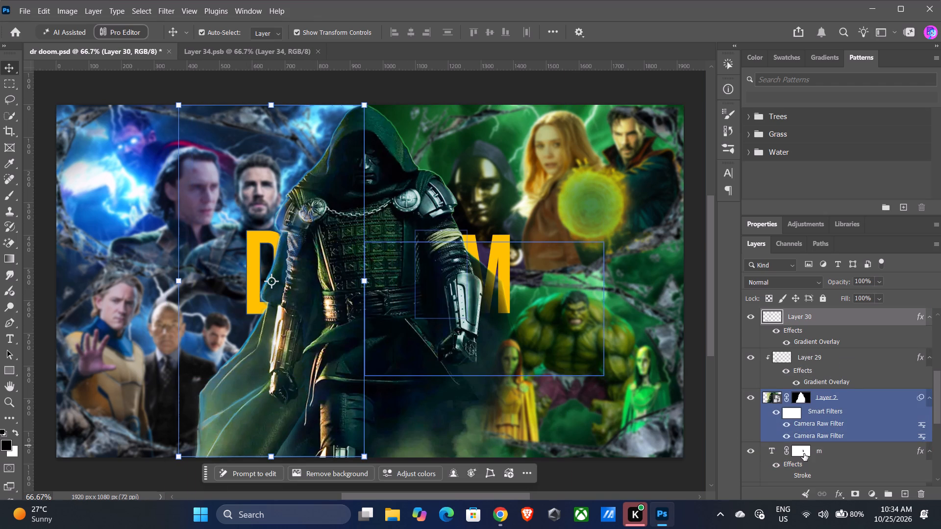
scroll(815, 454, down, 1)
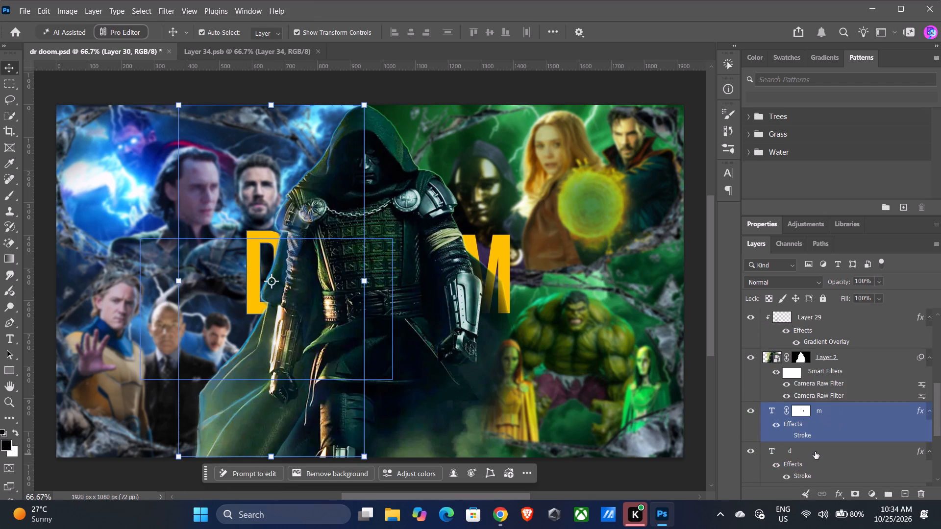
click(815, 452)
drag(260, 270, 252, 268)
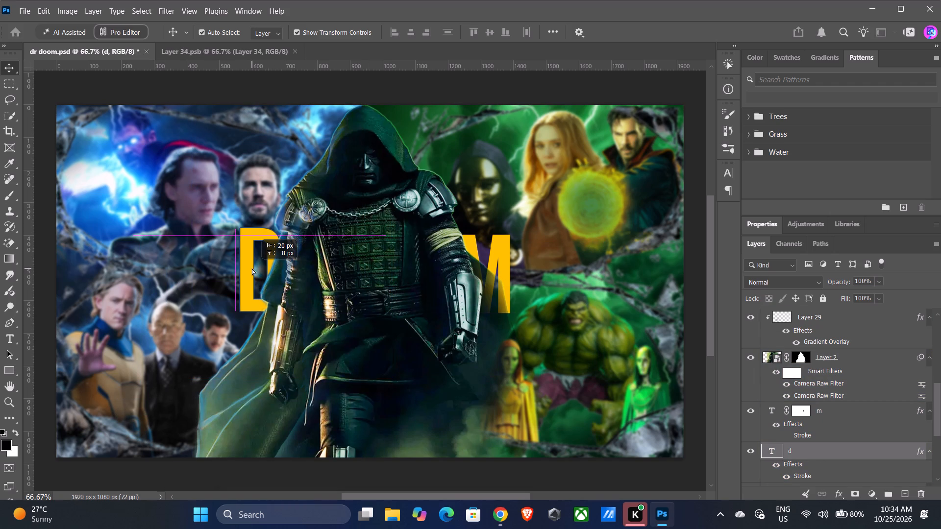
drag(252, 268, 248, 269)
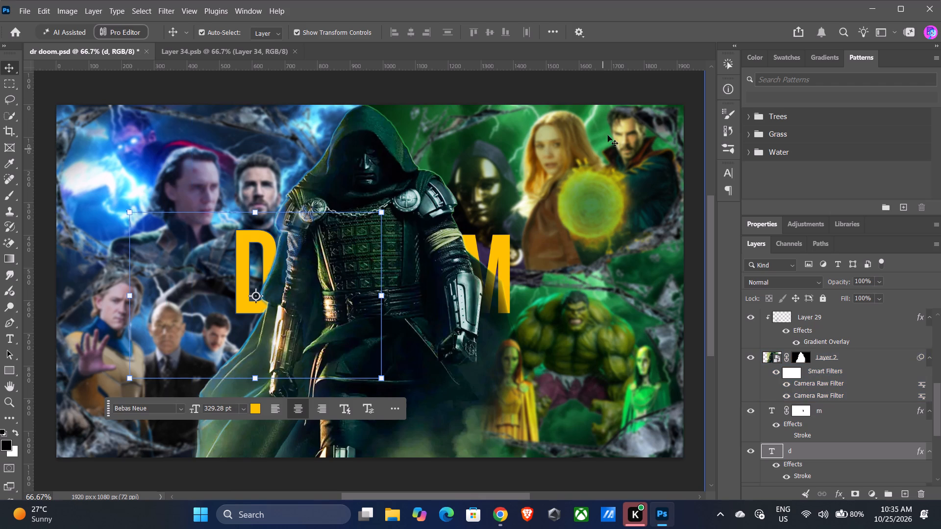
click(535, 80)
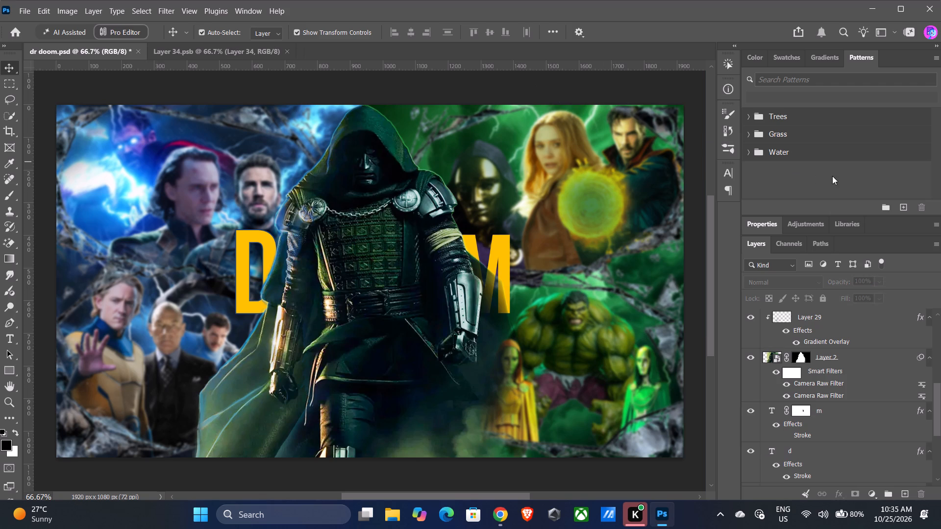
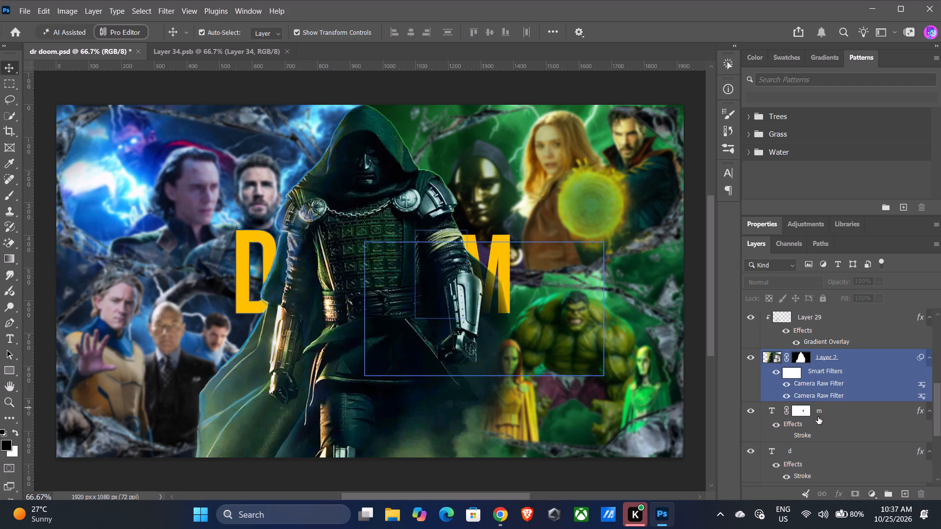
Check the hidden "m" text layer at the top of the layer stack, removing its layer mask and deleting the layer.
scroll(810, 440, up, 6)
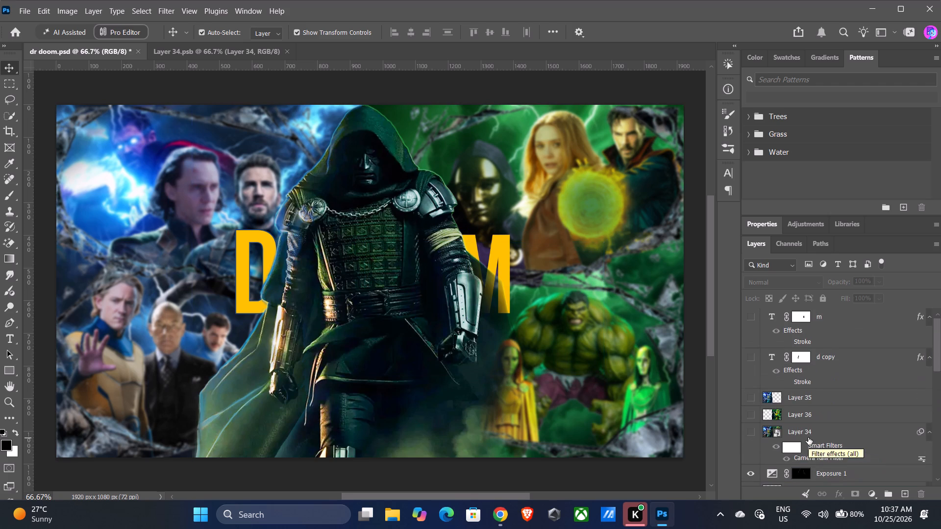
scroll(808, 437, up, 5)
click(748, 317)
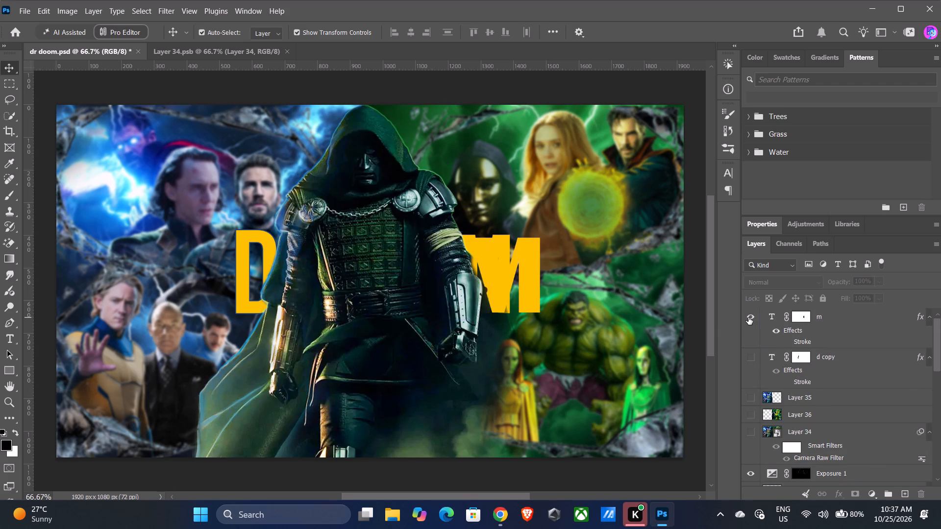
click(748, 317)
click(865, 334)
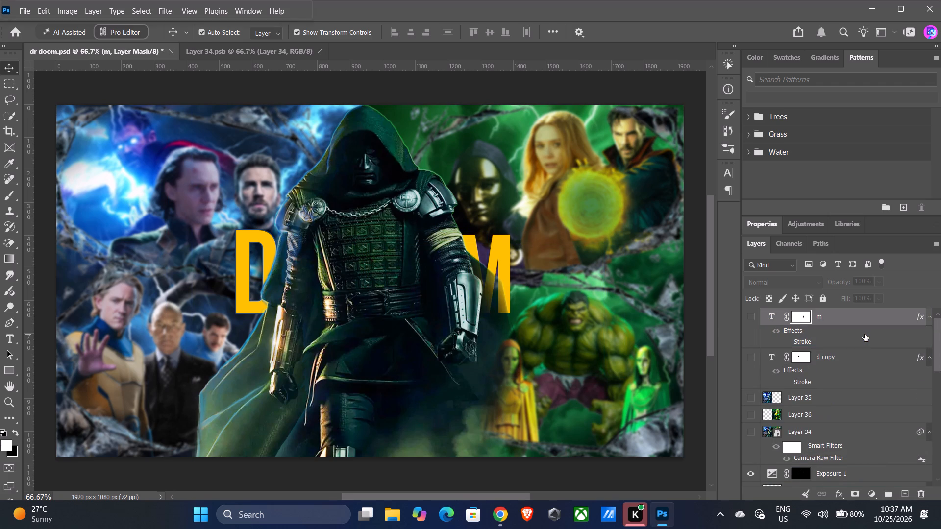
click(925, 498)
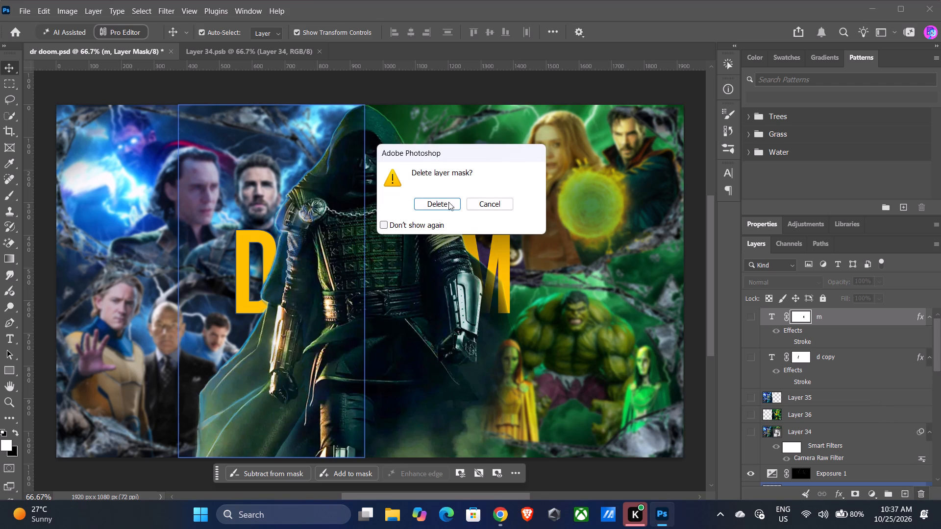
click(448, 200)
click(824, 326)
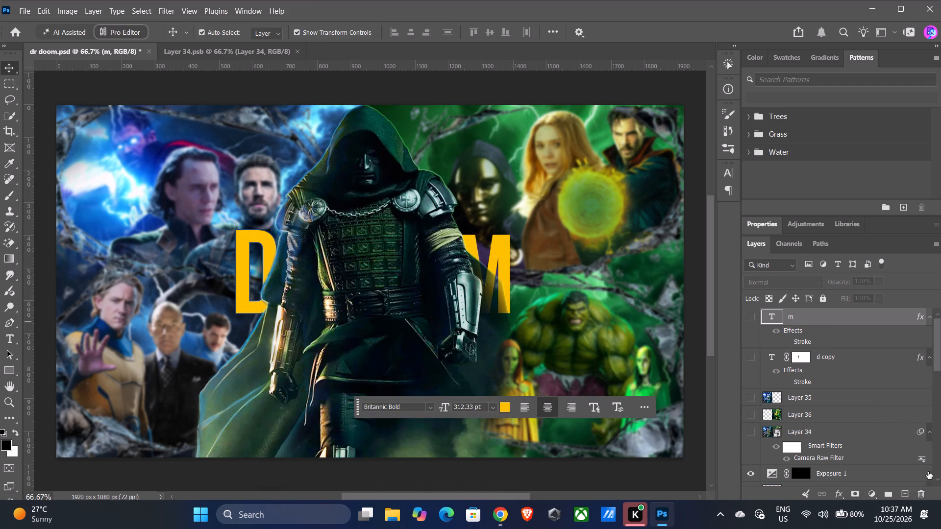
click(925, 491)
click(442, 204)
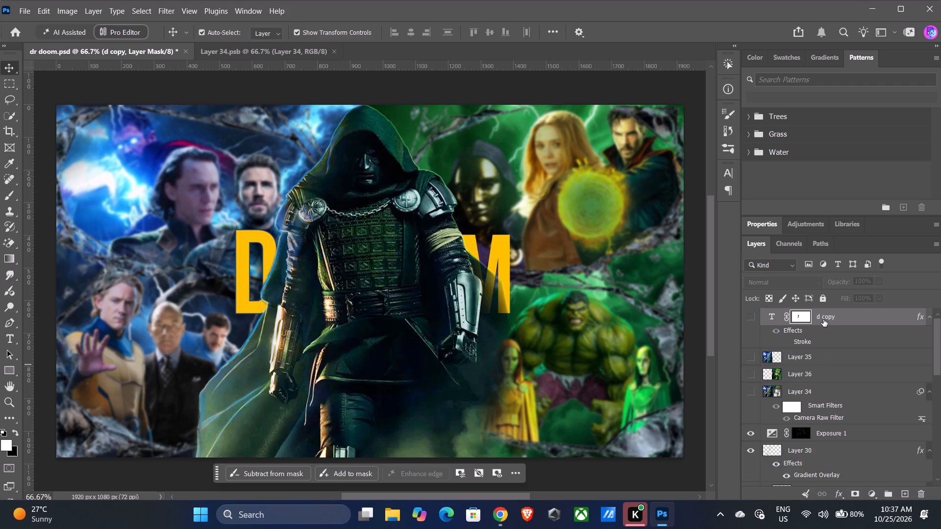
Delete the hidden "d copy" text layer at the top of the layer stack.
click(831, 317)
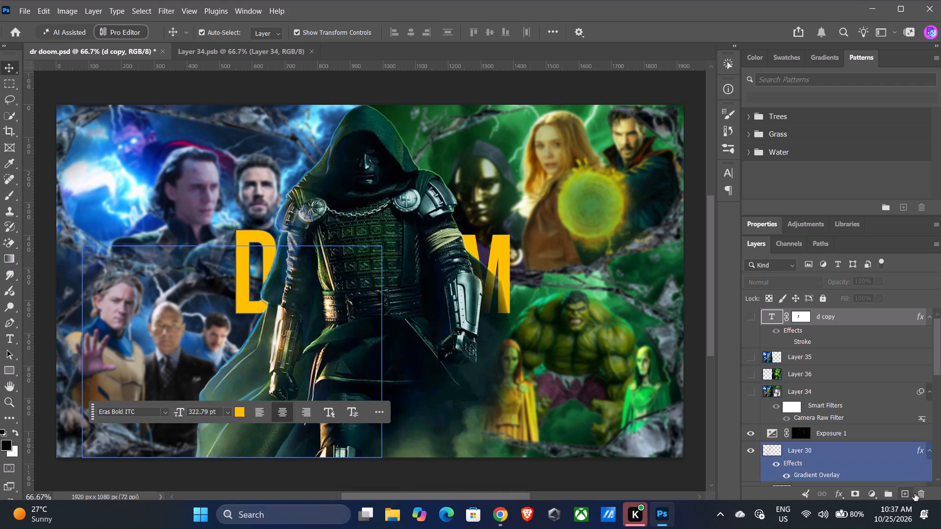
click(915, 494)
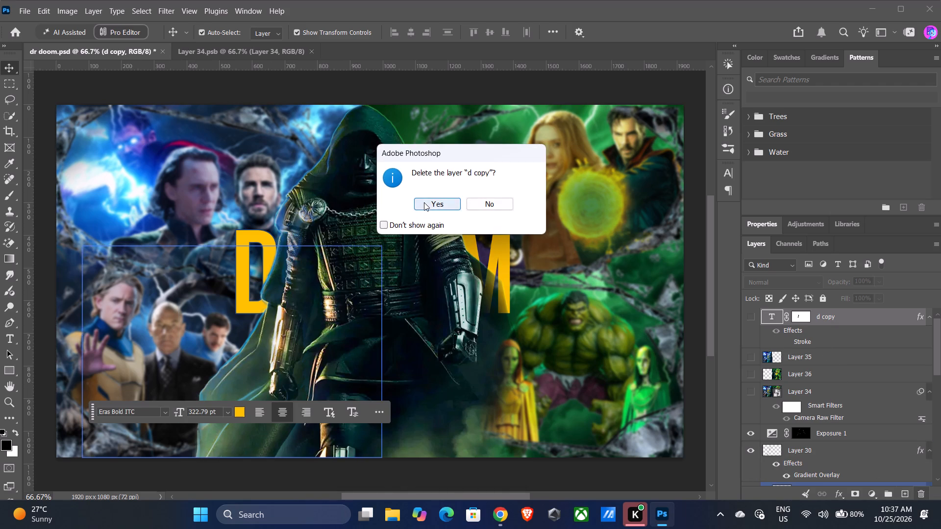
Delete the hidden "d copy" text layer.
click(424, 202)
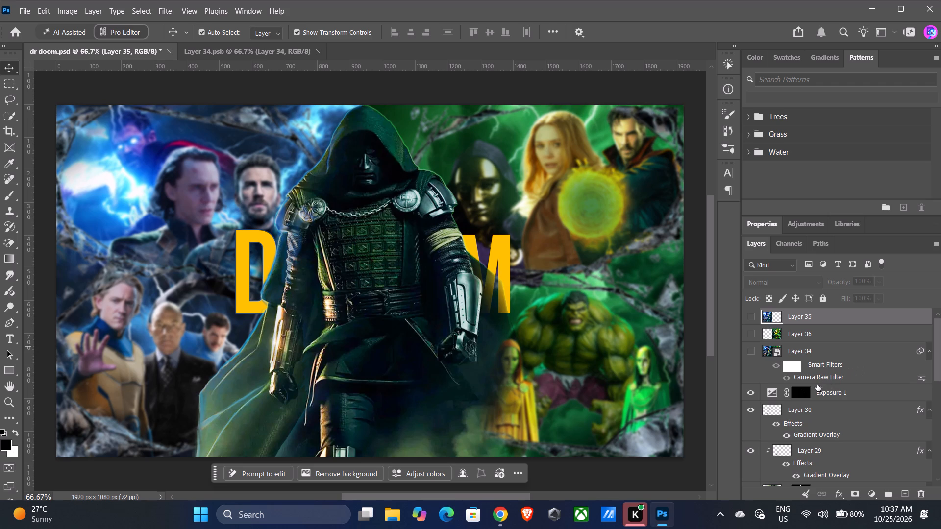
Compare the current artwork with the saved earlier versions on Layer 35 and Layer 36 by switching their visibility.
click(756, 317)
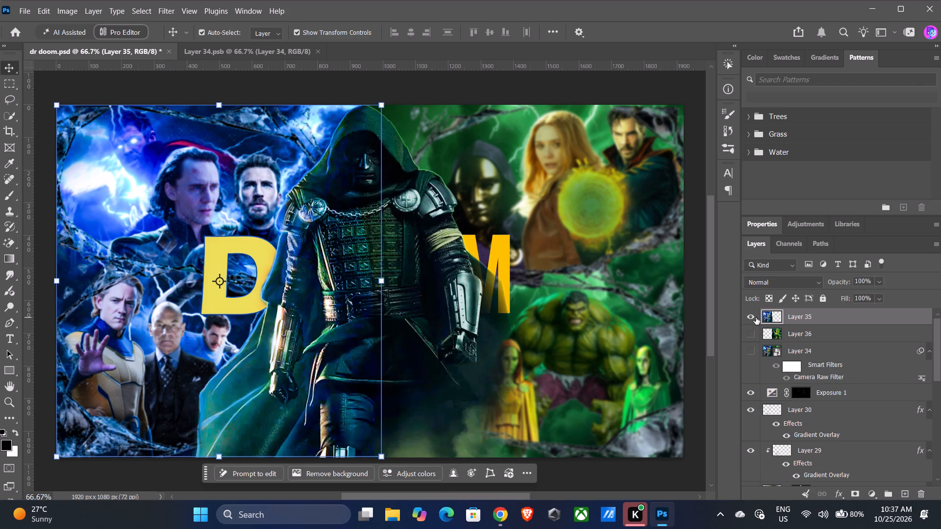
click(756, 317)
click(756, 317)
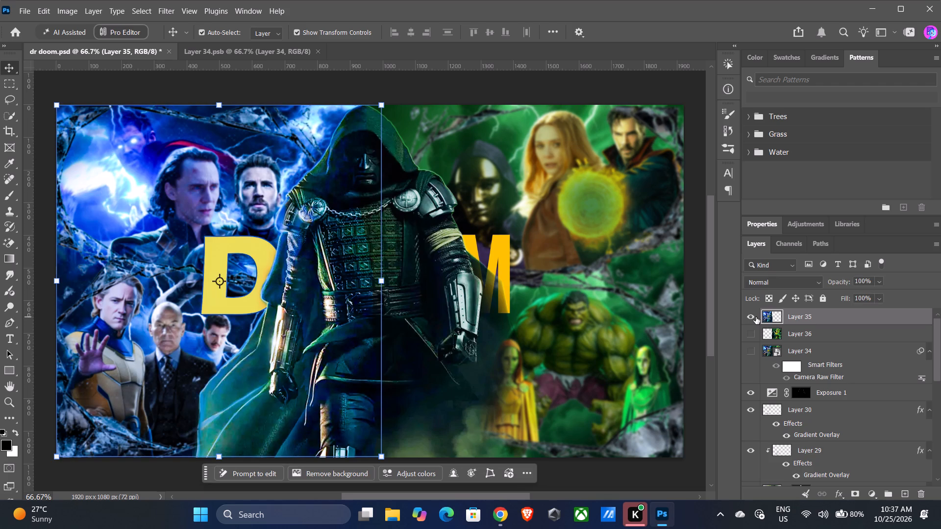
click(756, 316)
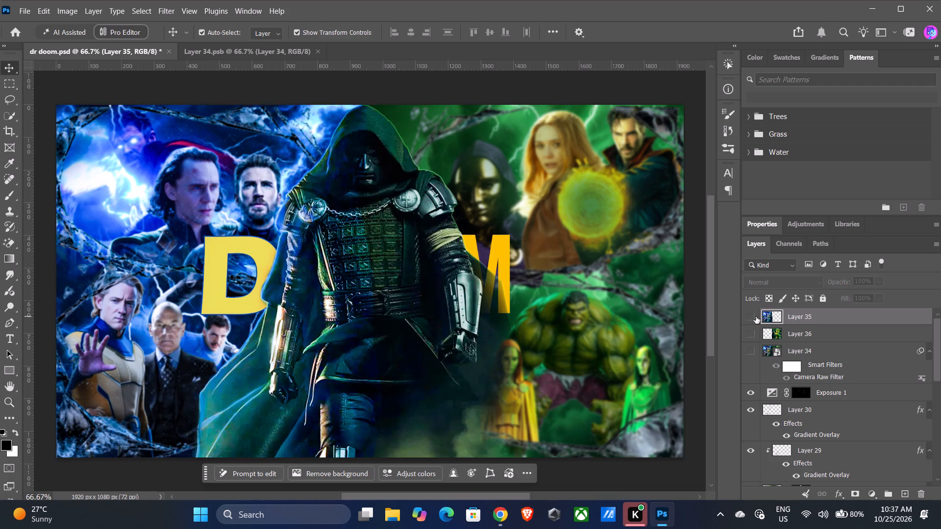
click(756, 316)
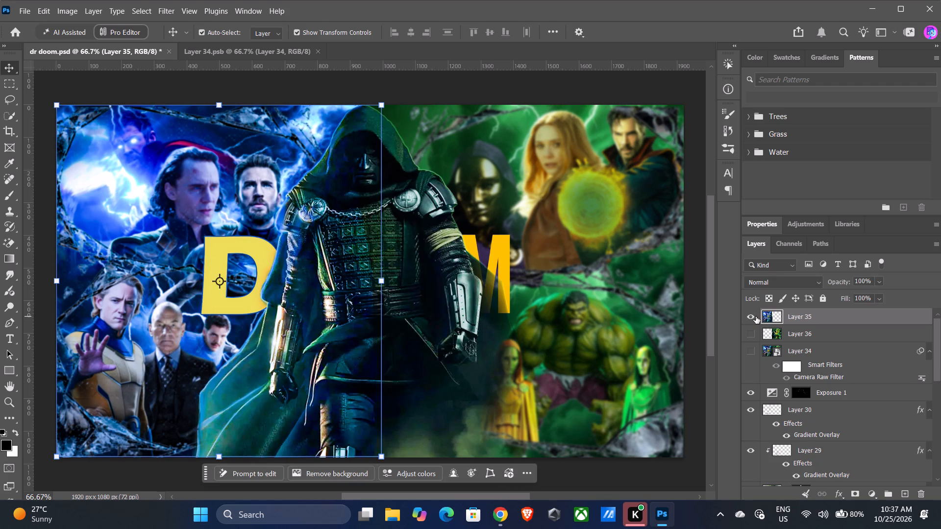
click(756, 316)
click(754, 332)
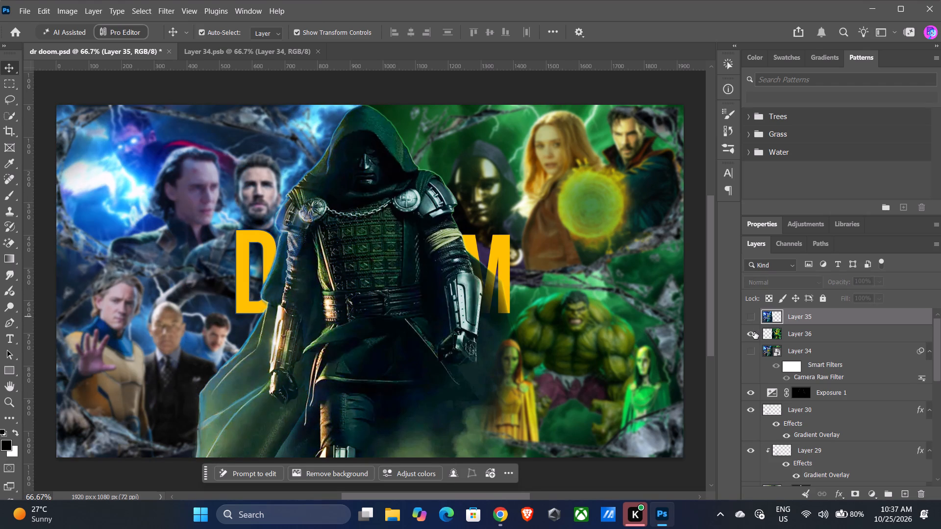
Hide the saved artwork version on Layer 36.
click(754, 332)
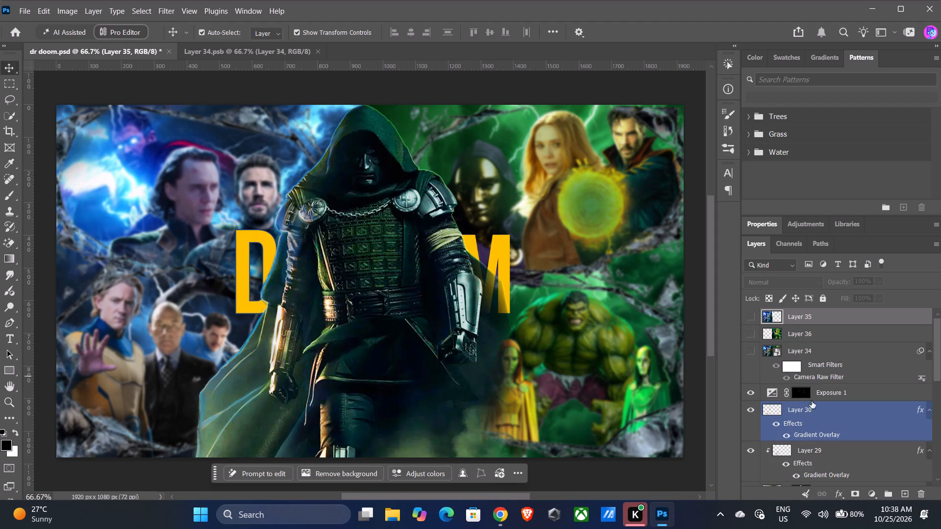
Add a new empty layer directly above the "m" text layer, beneath the Doctor Doom figure on Layer 2.
scroll(818, 419, down, 4)
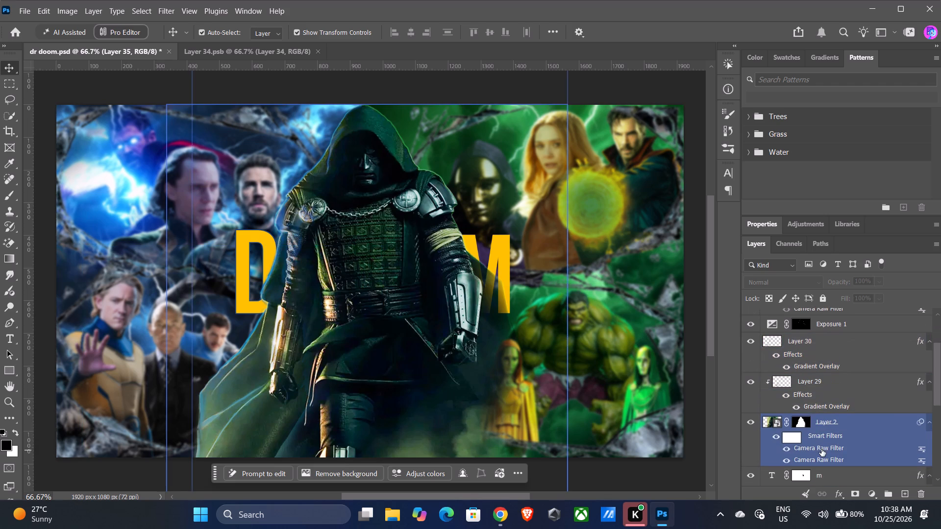
scroll(821, 448, down, 2)
click(822, 442)
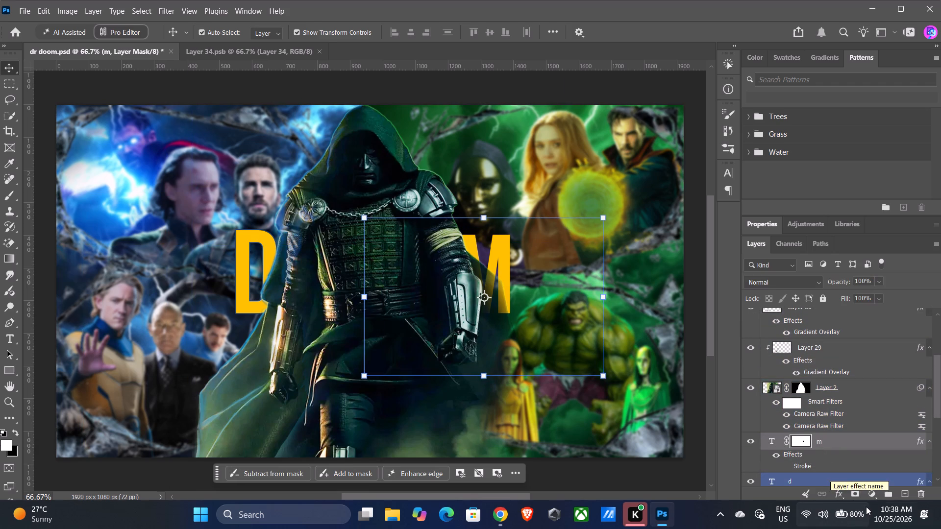
click(903, 496)
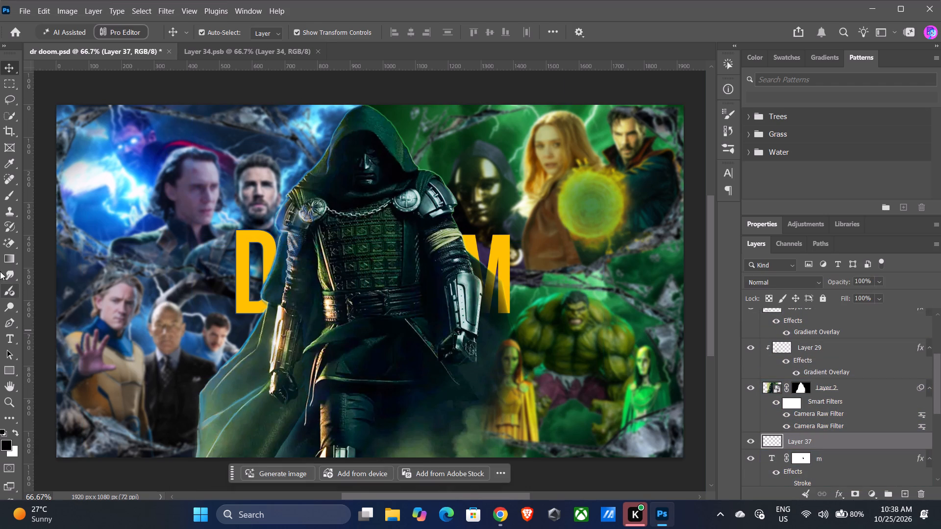
Set up a soft round Brush of about 305 px with 0% hardness, 47% opacity and 52% flow.
click(7, 192)
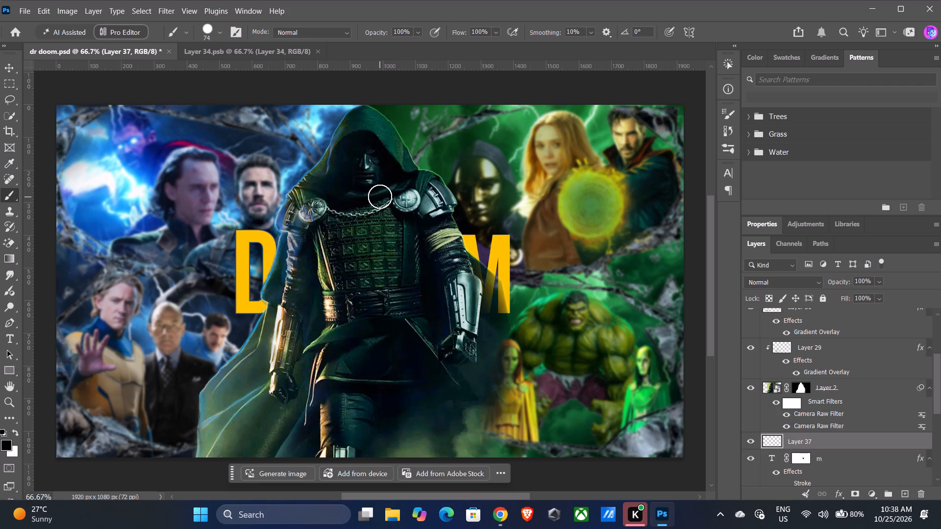
alt+right_drag(380, 195, 427, 201)
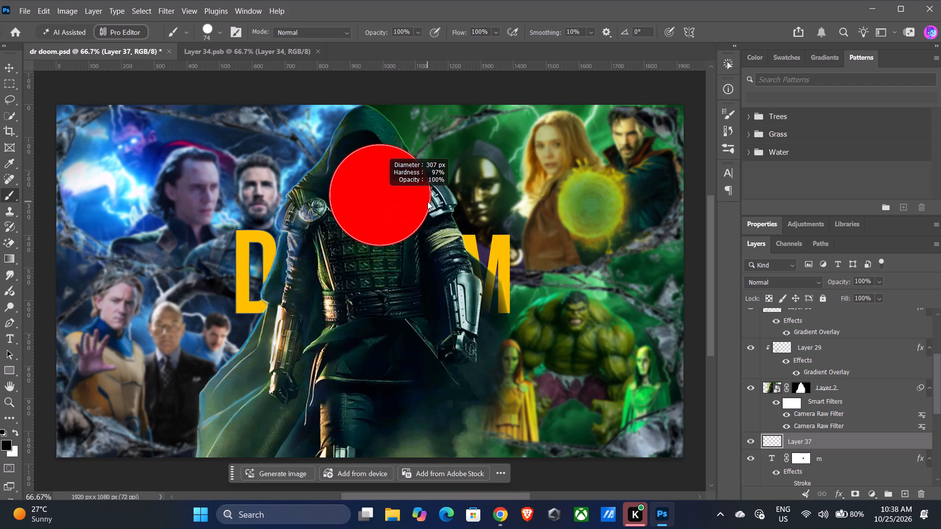
alt+right_drag(427, 201, 436, 0)
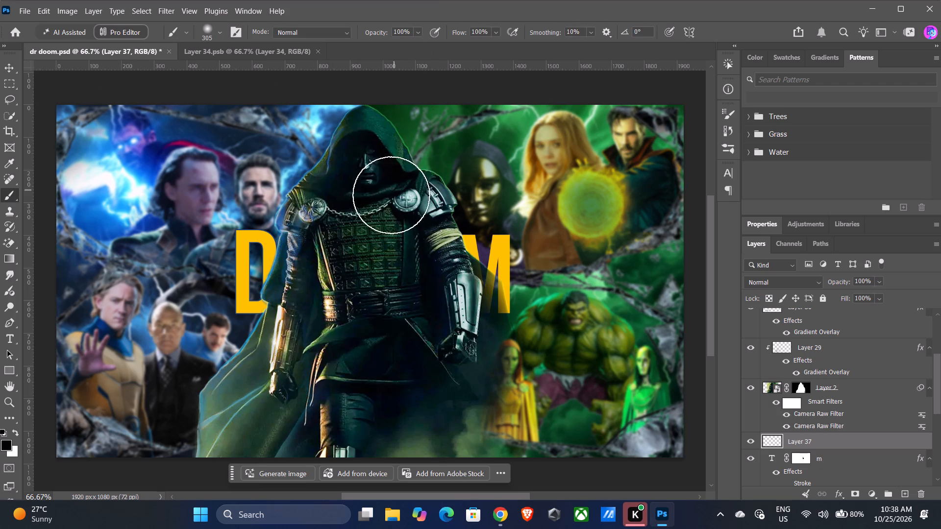
alt+right_drag(376, 240, 370, 207)
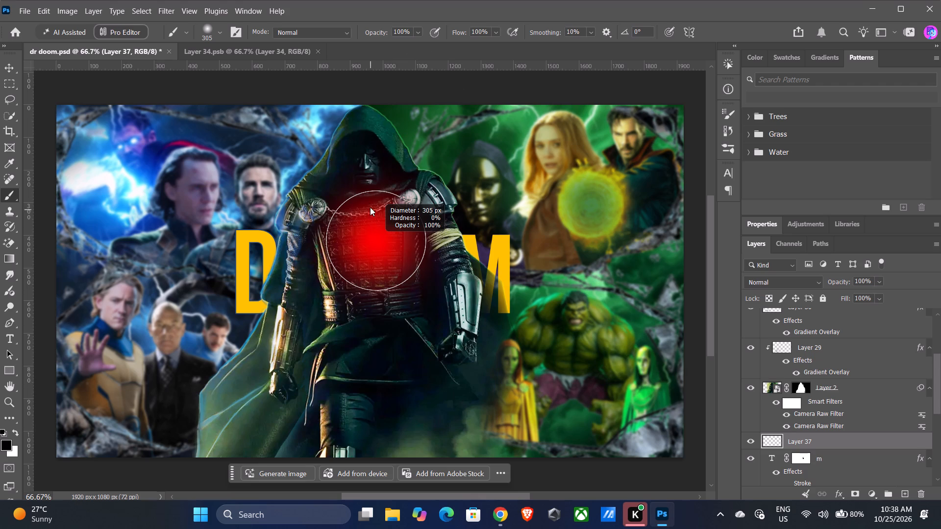
alt+right_drag(370, 207, 368, 194)
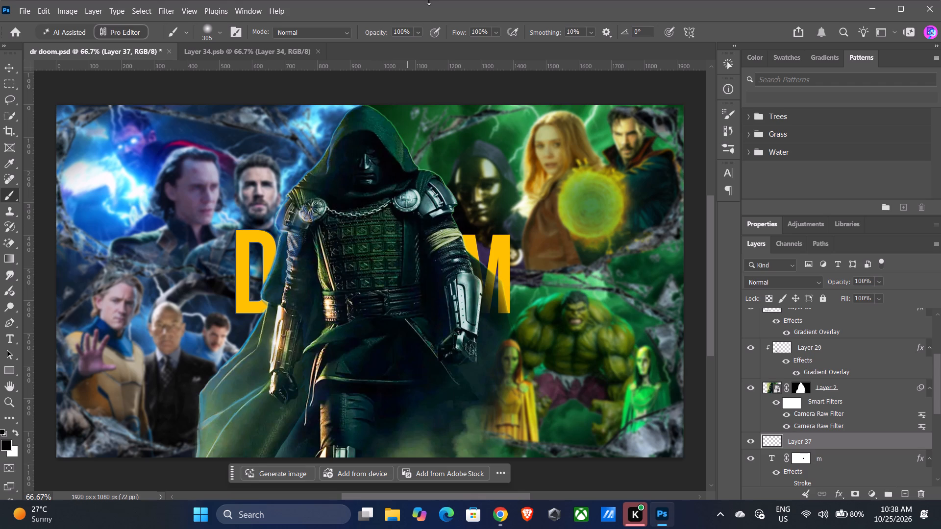
click(417, 30)
click(400, 44)
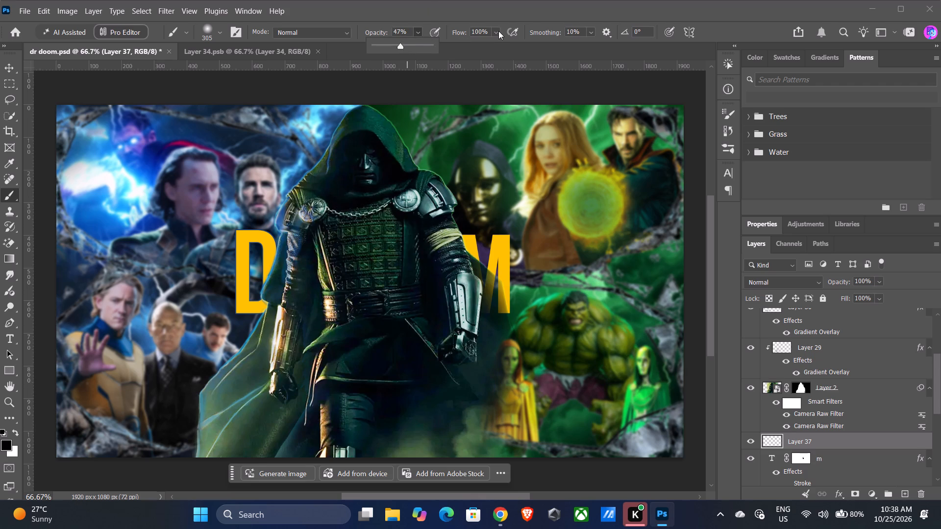
click(495, 27)
click(482, 45)
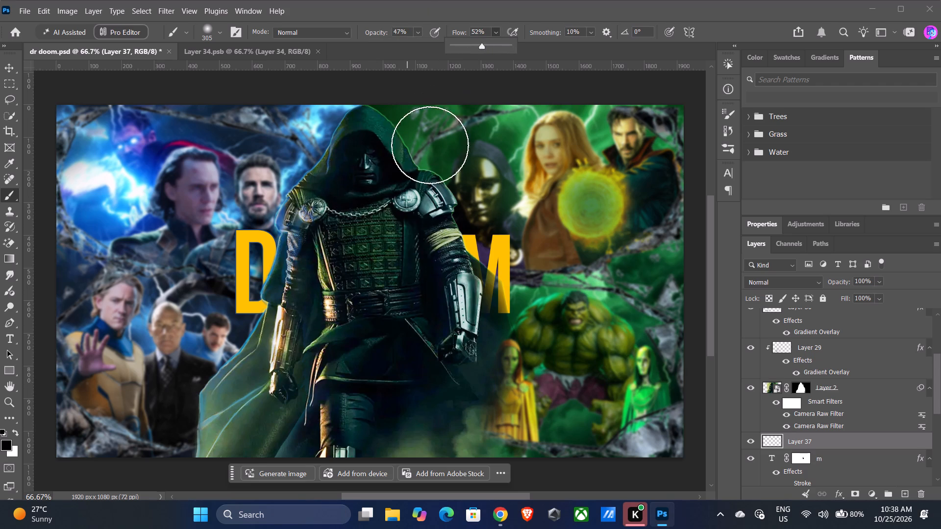
Paint soft black shadow on the new layer behind Doom, from the hood along the D-side cape and down the M-side arm to the canvas bottom.
drag(361, 131, 303, 201)
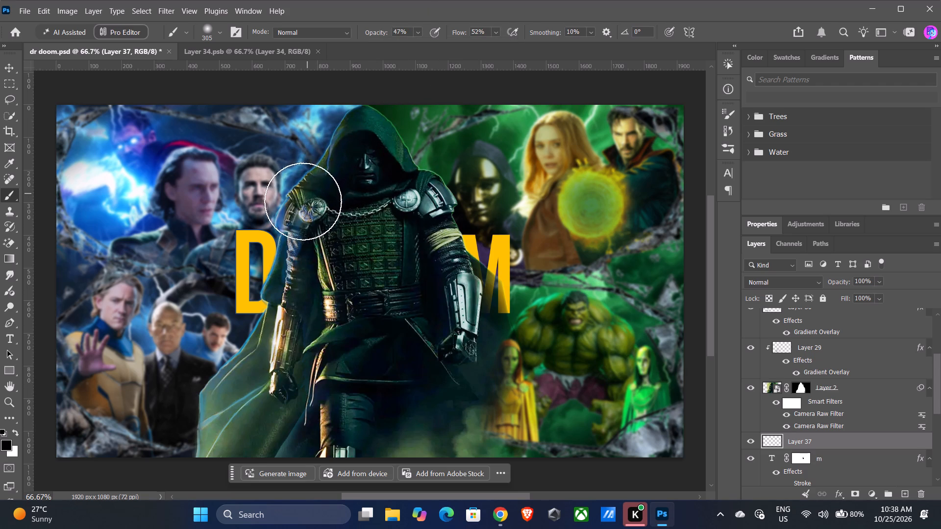
drag(303, 201, 231, 409)
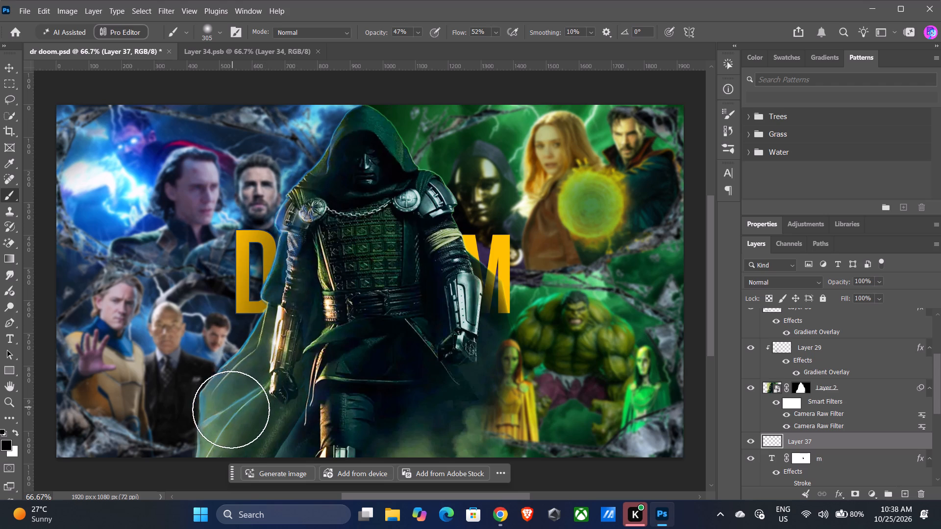
drag(231, 409, 224, 434)
drag(389, 131, 435, 240)
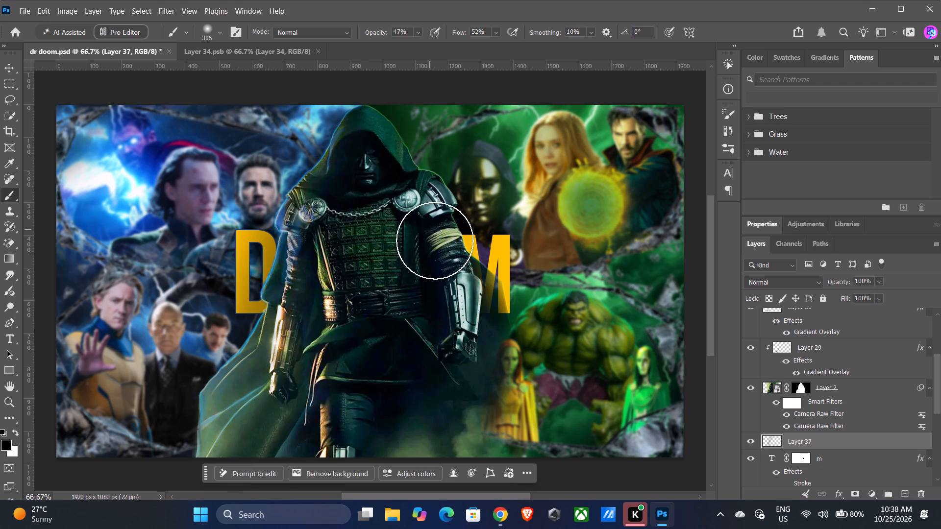
drag(435, 240, 450, 269)
drag(473, 337, 479, 344)
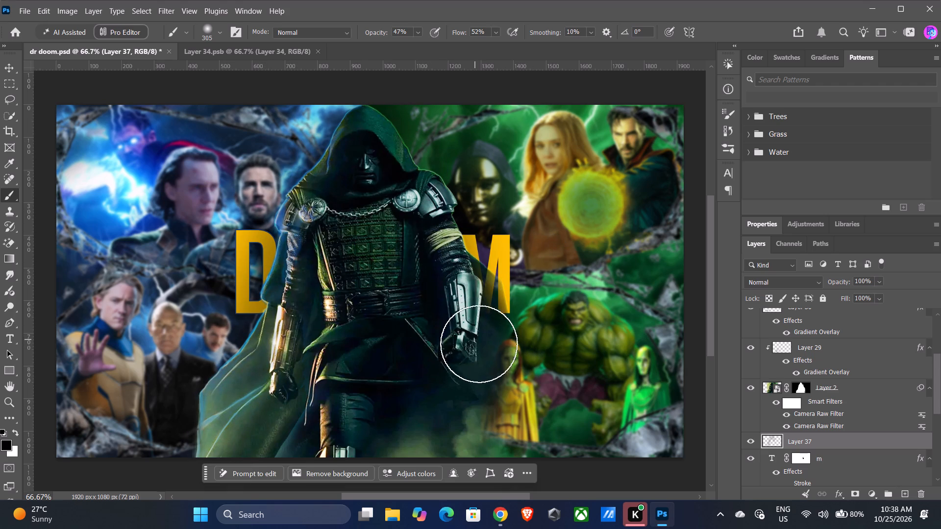
drag(479, 344, 481, 456)
drag(482, 369, 517, 462)
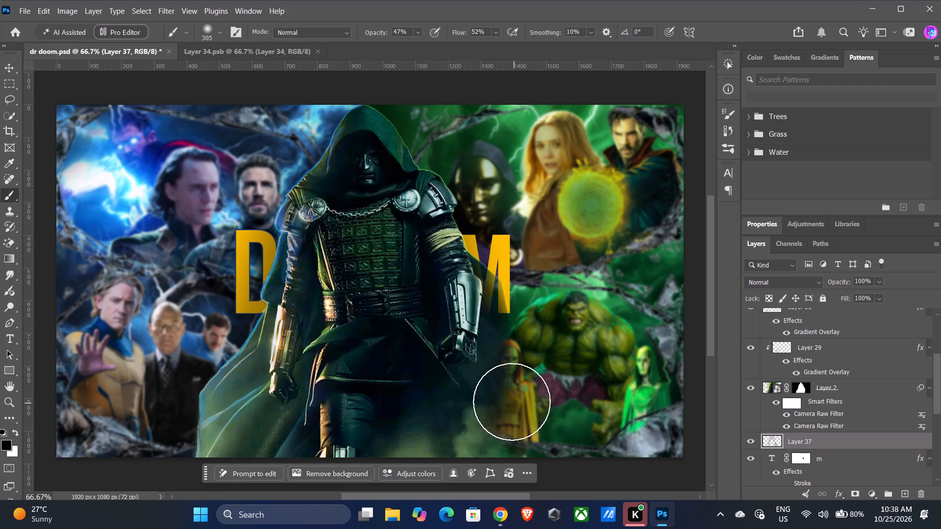
drag(513, 402, 541, 482)
drag(468, 357, 512, 493)
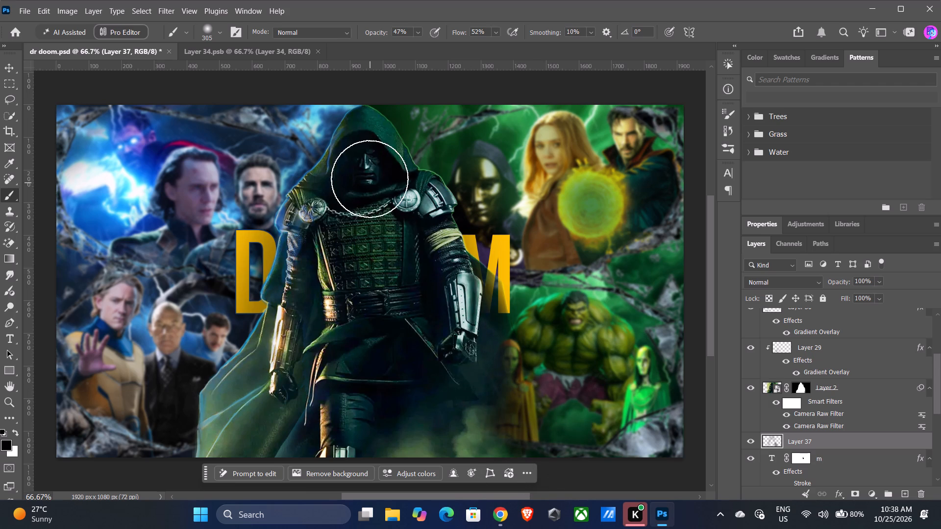
Deepen the black shadow around Doom's hood, M-side shoulder and arm, and along the D-side cape edge with short extra dabs.
click(361, 135)
click(374, 141)
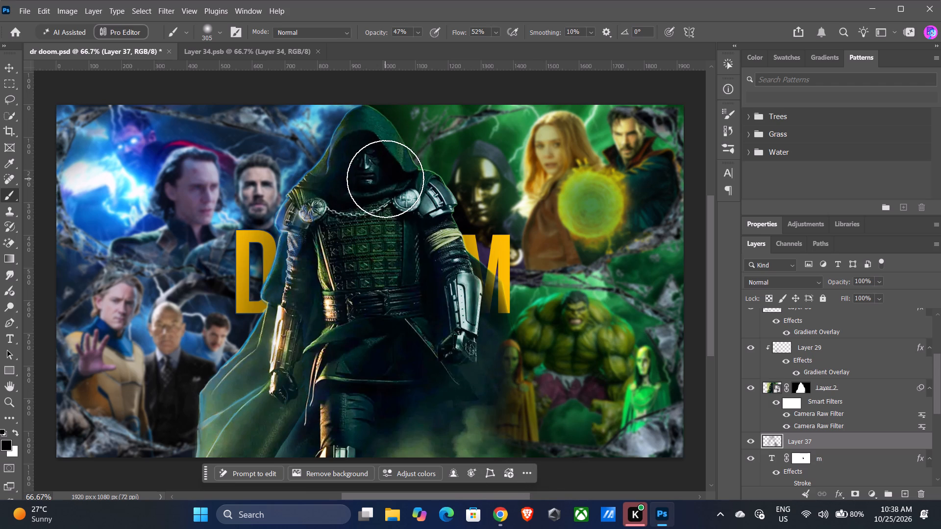
drag(385, 179, 396, 186)
click(407, 191)
click(413, 206)
drag(427, 212, 429, 235)
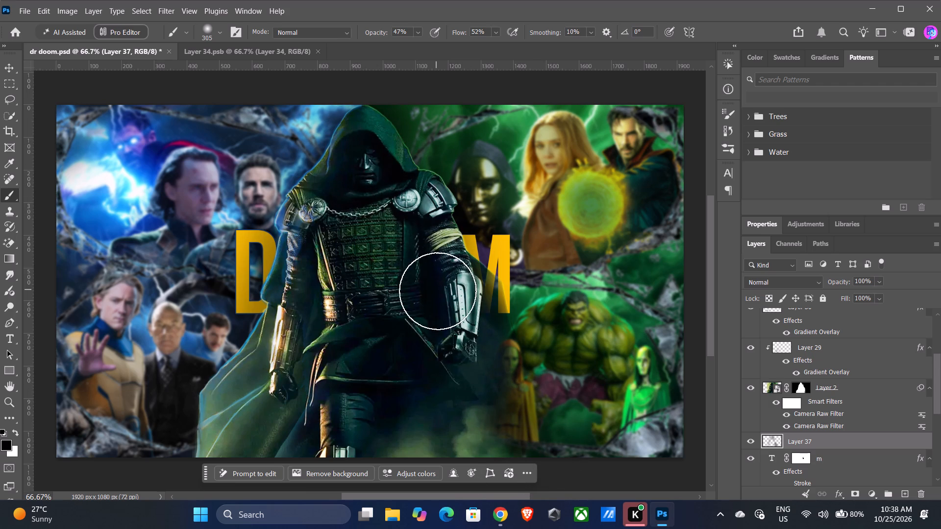
drag(439, 233, 439, 240)
drag(446, 284, 451, 295)
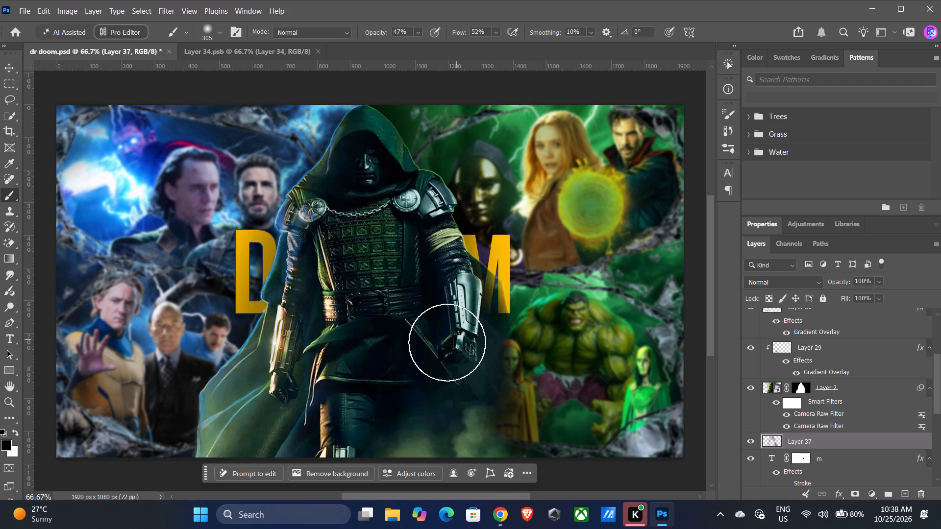
click(267, 275)
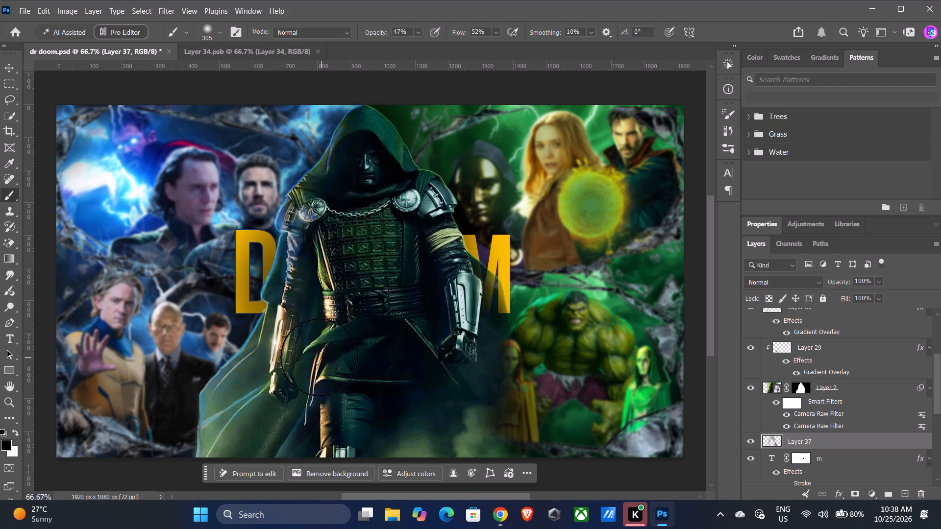
drag(272, 339, 264, 344)
drag(242, 368, 237, 381)
drag(229, 392, 225, 410)
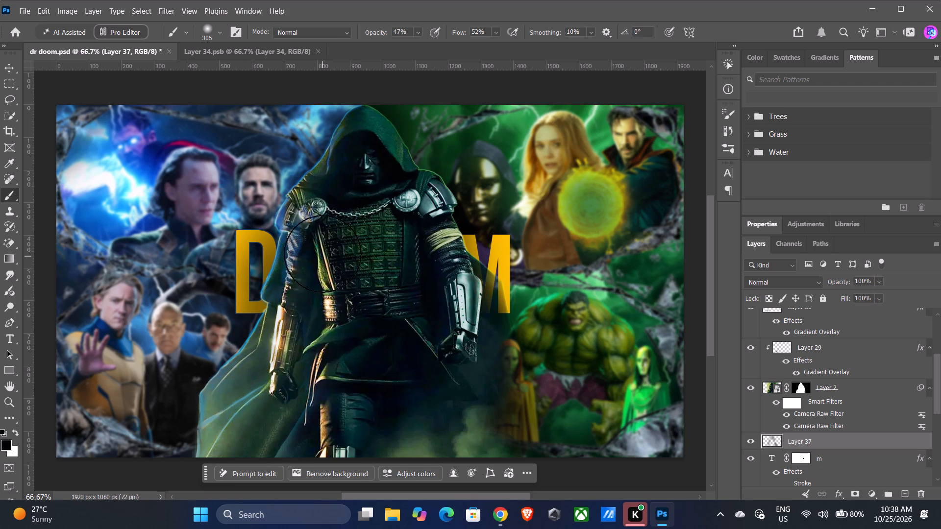
Paint soft black shadow on Layer 37 around Doctor Doom's shoulders, lower cape, legs and hood with the 305 px brush.
click(303, 203)
drag(220, 424, 221, 426)
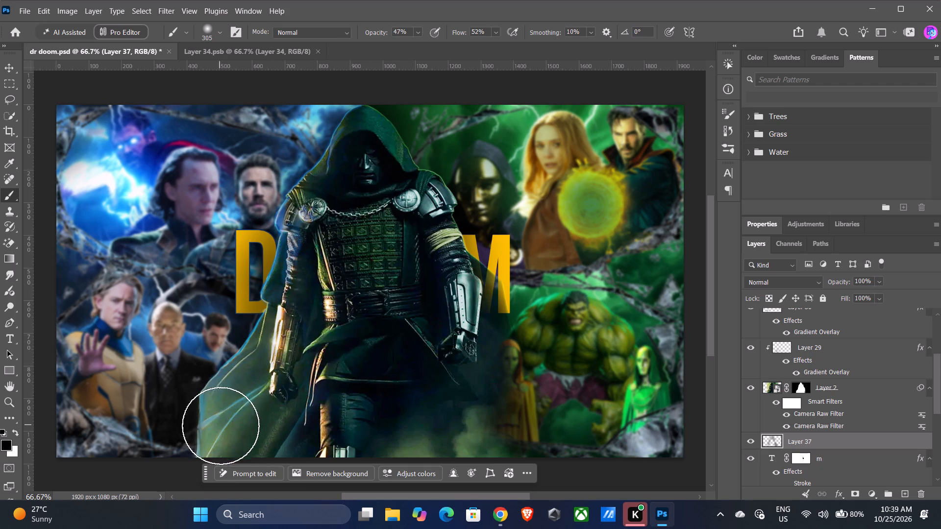
drag(221, 426, 221, 434)
click(220, 442)
drag(379, 439, 385, 439)
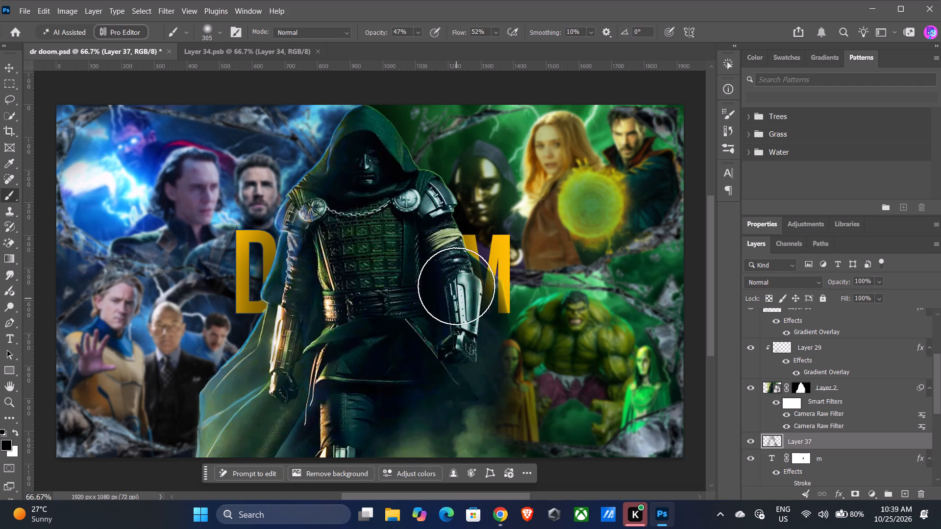
click(433, 214)
click(421, 161)
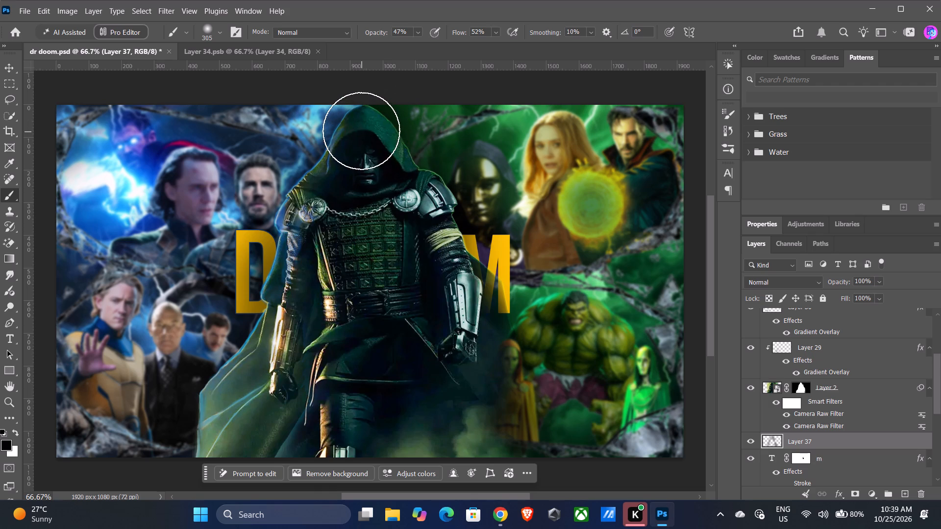
click(361, 130)
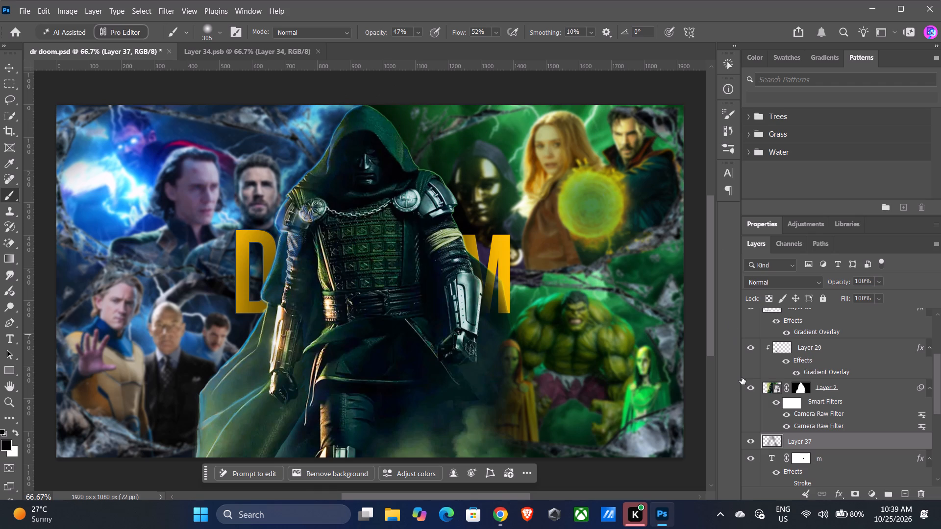
Darken the letters D and M with soft black brush dabs on Layer 37.
click(258, 243)
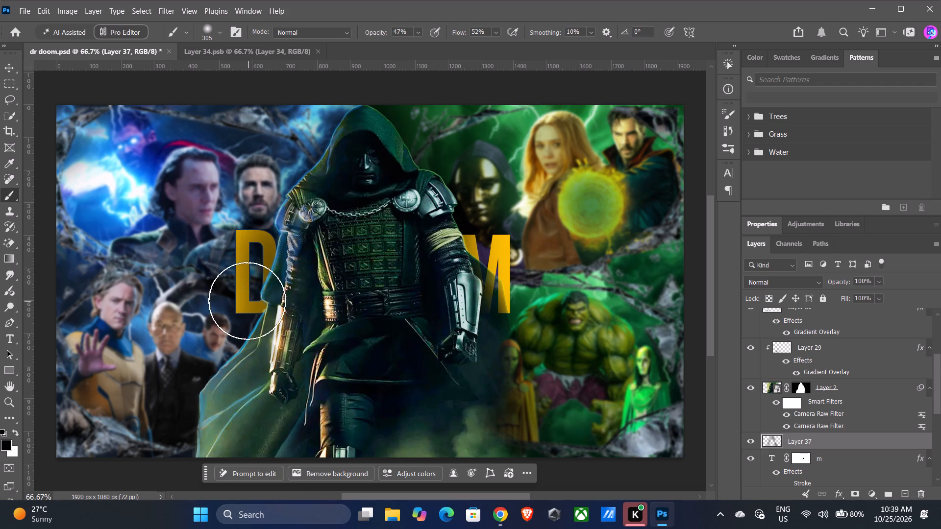
click(249, 301)
click(510, 234)
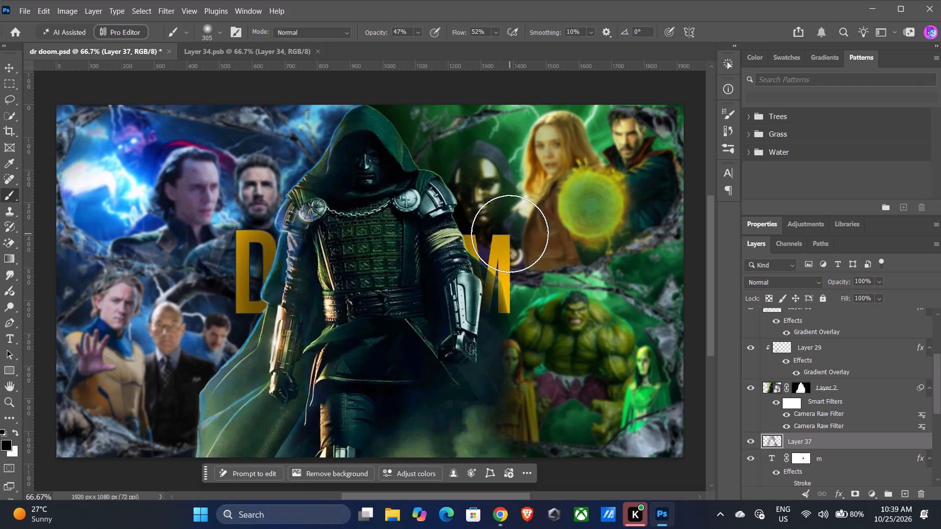
click(520, 278)
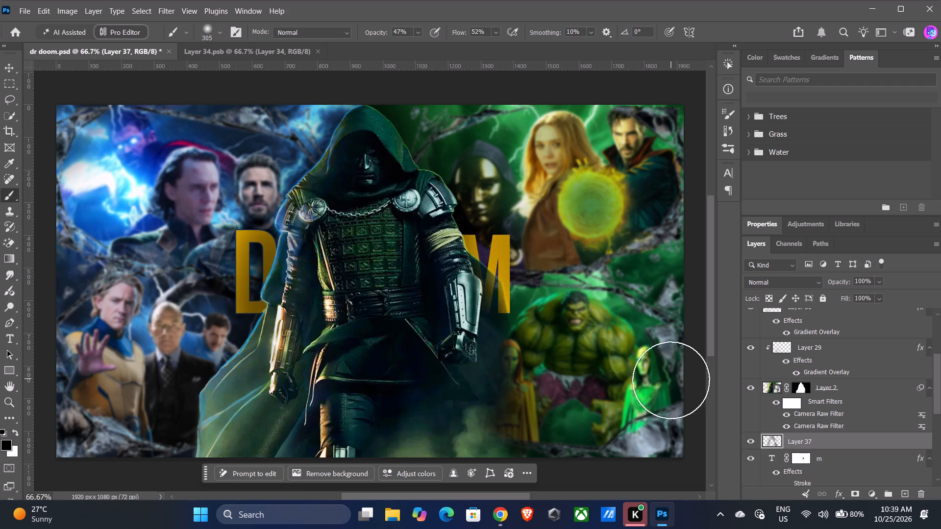
click(529, 305)
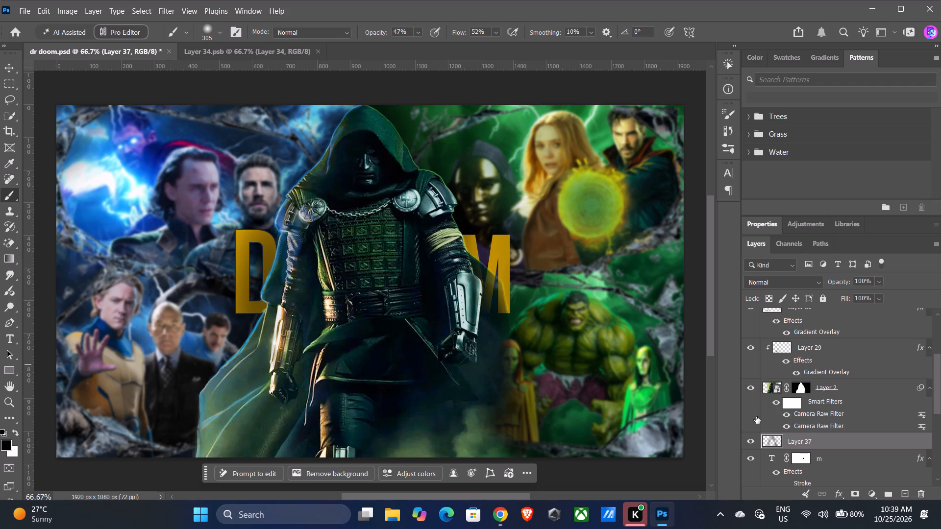
Deepen the black shadow on Layer 37 behind Doctor Doom's hood and along the shoulder and arm facing the M.
click(355, 155)
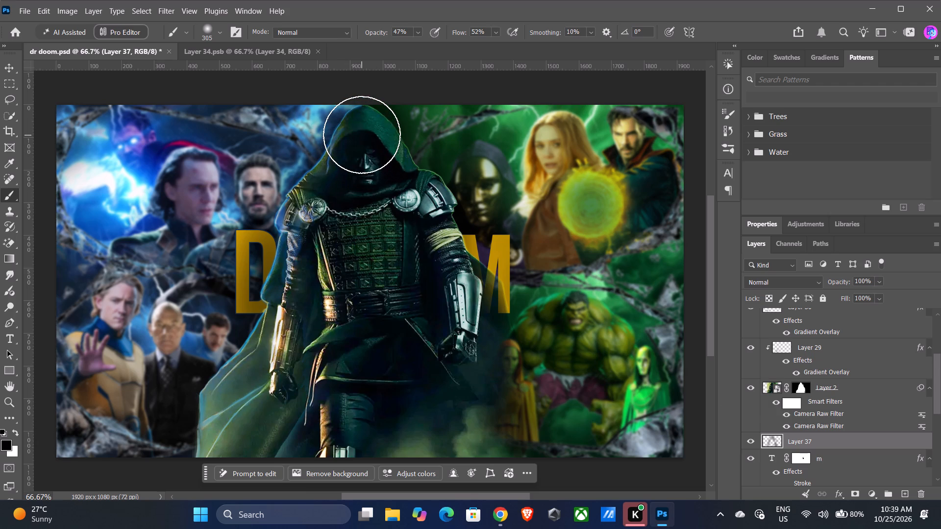
click(362, 135)
click(363, 135)
click(380, 161)
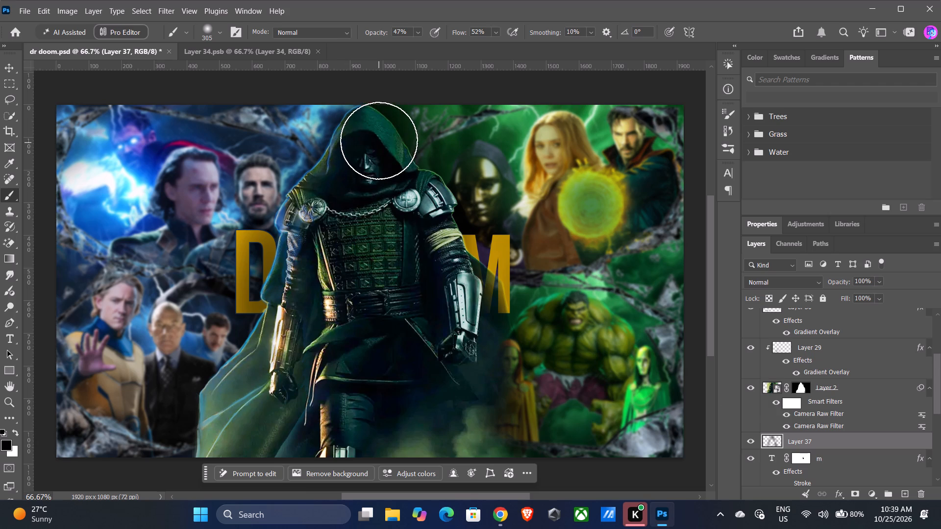
click(379, 139)
click(409, 192)
click(419, 195)
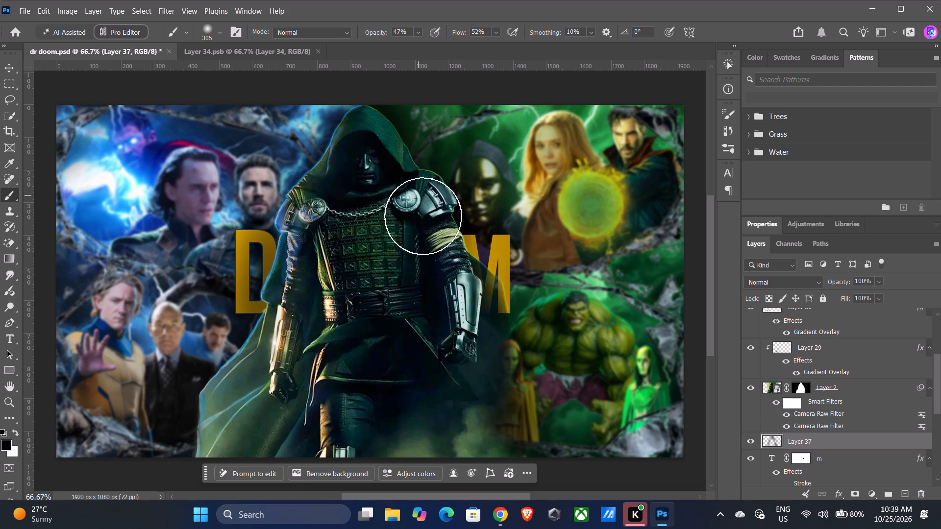
click(407, 180)
click(429, 206)
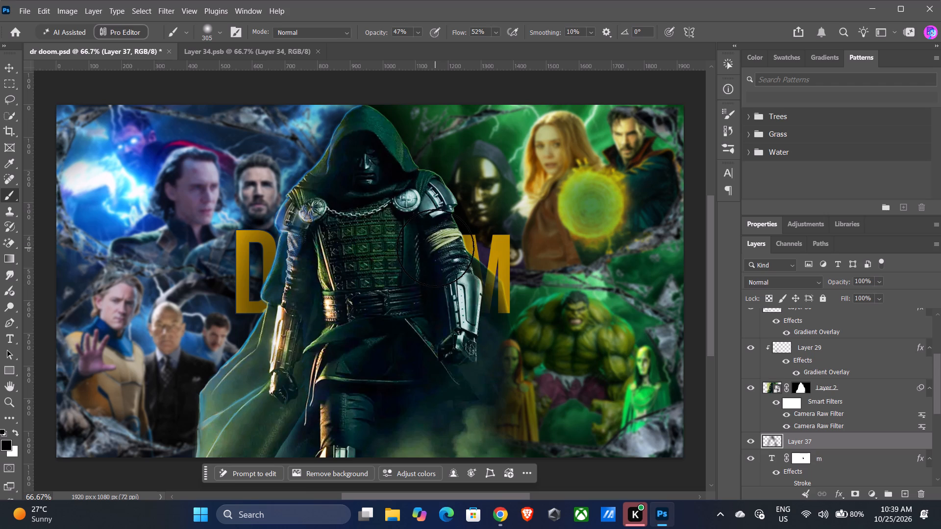
click(435, 247)
Compare the artwork with and without the Layer 37 shadows, leaving Layer 37 hidden.
click(748, 439)
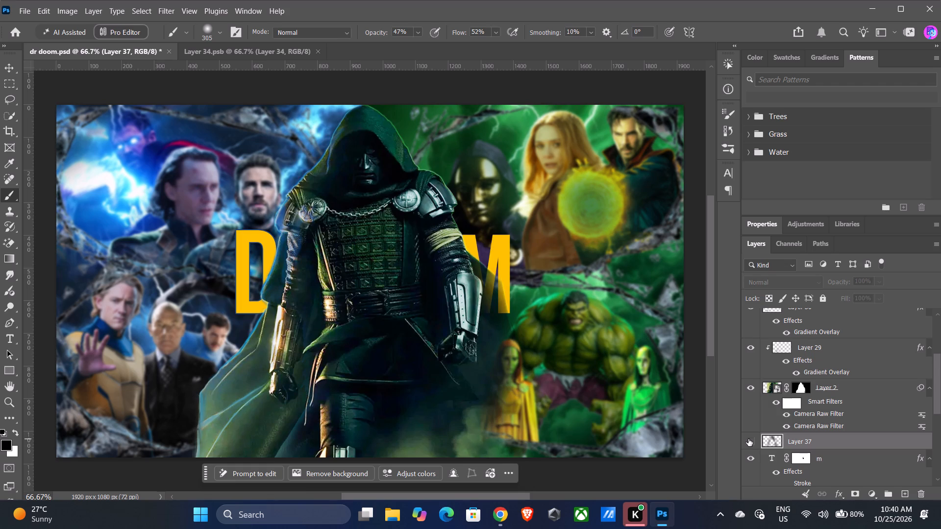
click(748, 439)
click(748, 439)
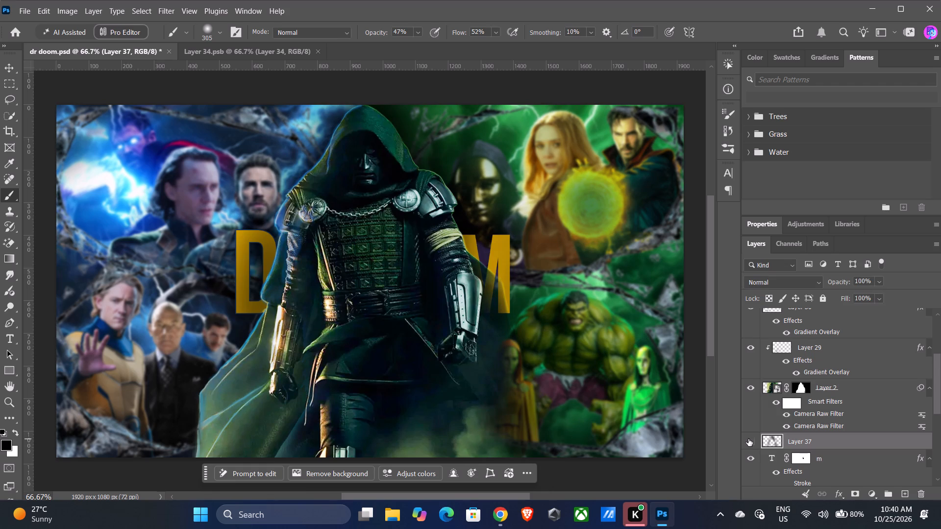
Add a new layer above Layer 37 and set the foreground colour to dark green #073919, sampled from the green background.
click(899, 493)
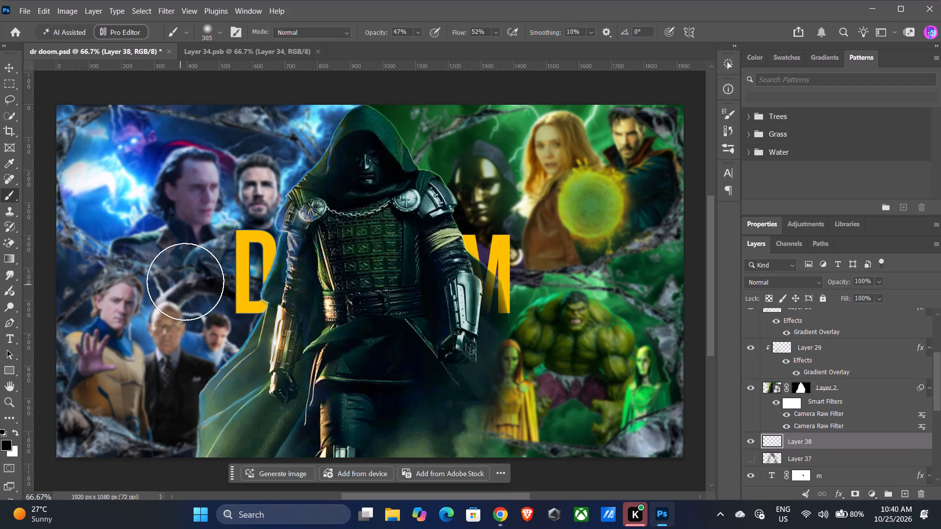
click(8, 444)
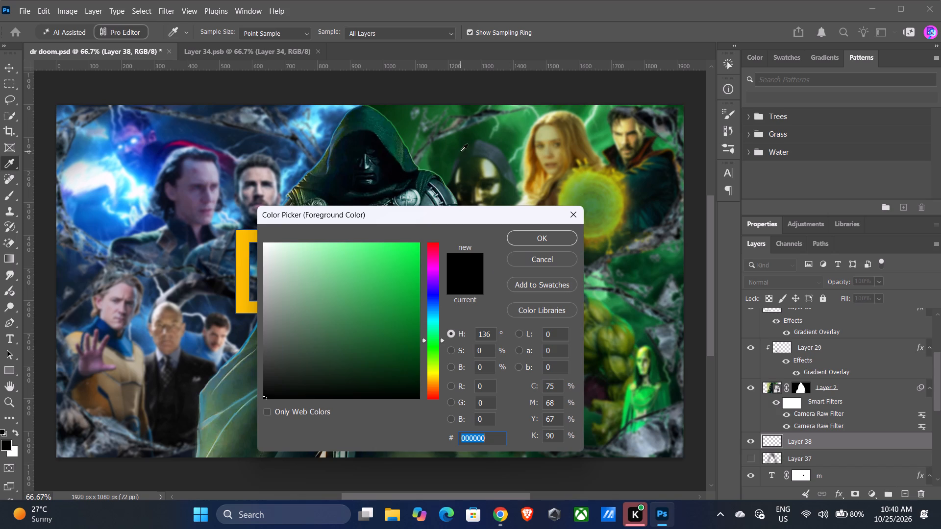
click(452, 161)
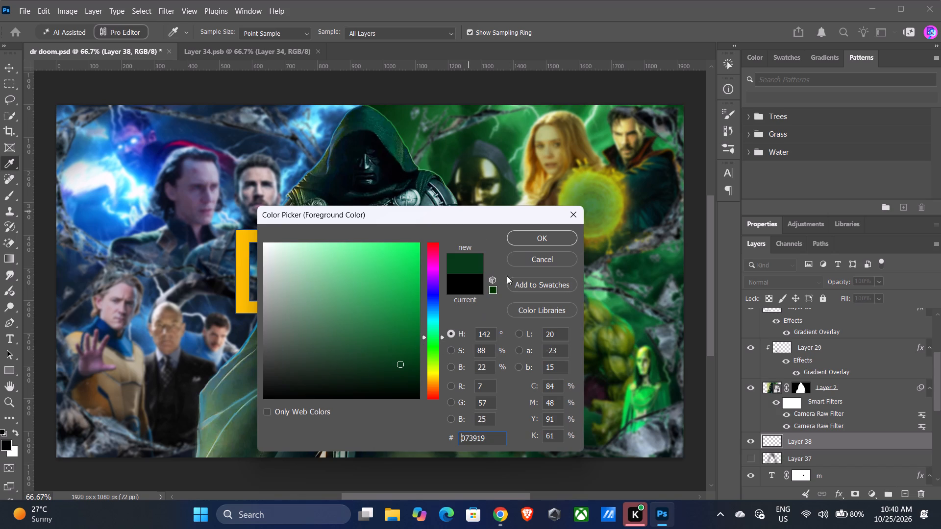
click(530, 236)
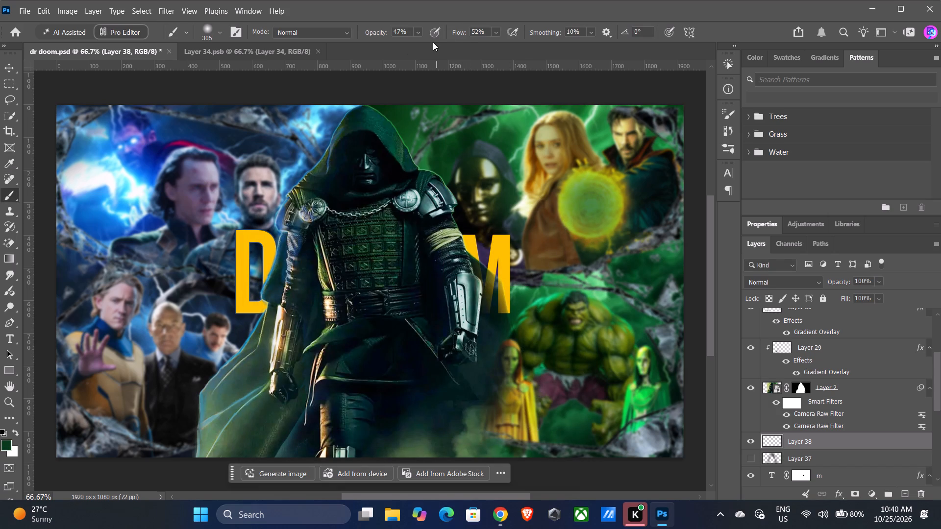
Enlarge the soft brush to 437 px and paint dark green on Layer 38 behind Doom's hood and down the arm nearest the M.
alt+right_drag(419, 194, 446, 194)
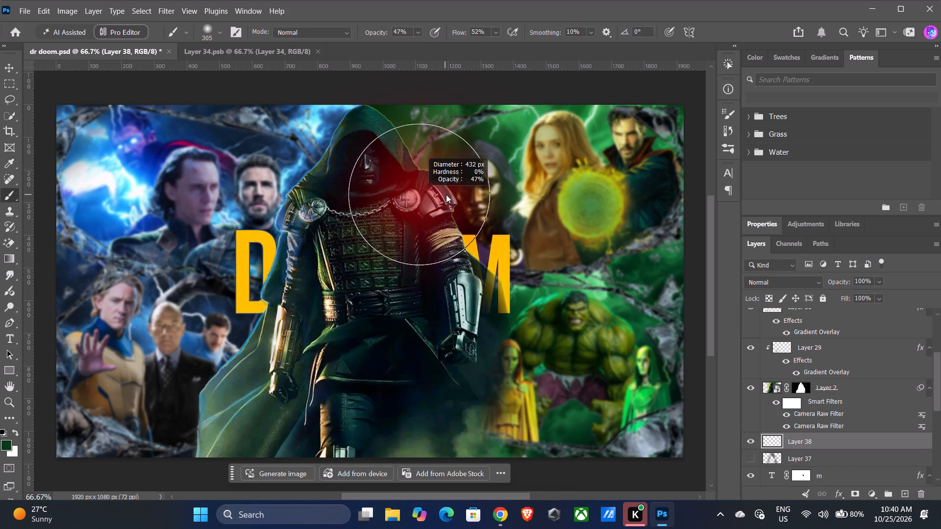
alt+right_drag(446, 194, 446, 195)
click(365, 158)
drag(382, 155, 386, 160)
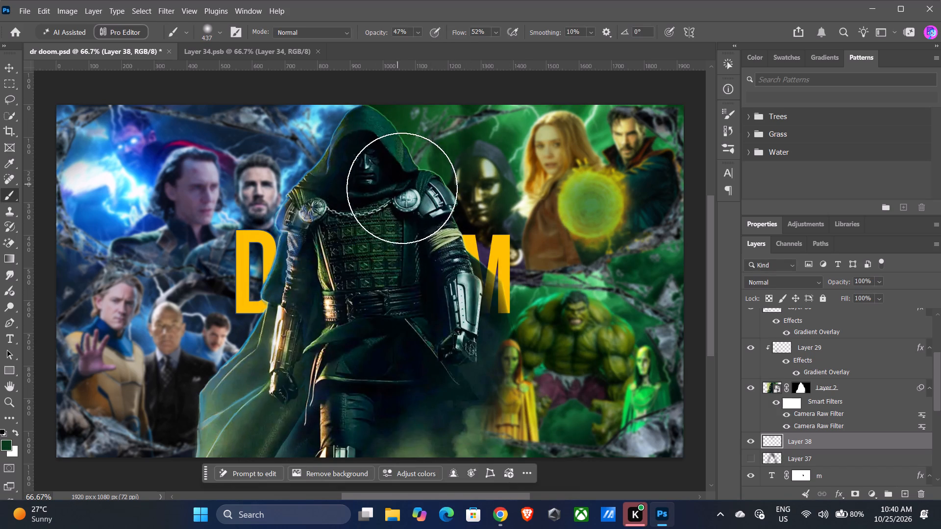
drag(406, 193, 410, 198)
drag(416, 204, 418, 210)
drag(423, 234, 427, 241)
drag(429, 248, 429, 254)
click(435, 265)
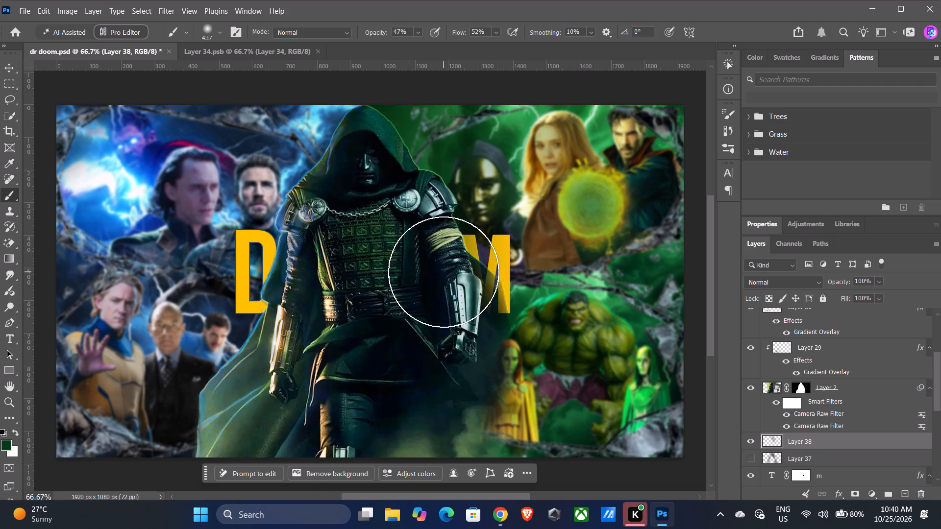
Extend the dark green shading on Layer 38 over the M, below Doom's hand and around the hood.
click(520, 225)
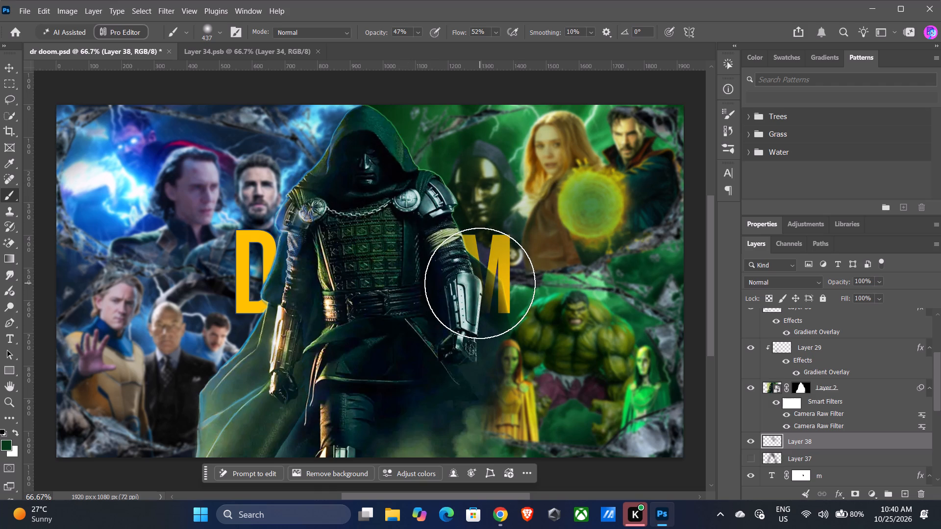
drag(480, 389, 482, 393)
click(492, 422)
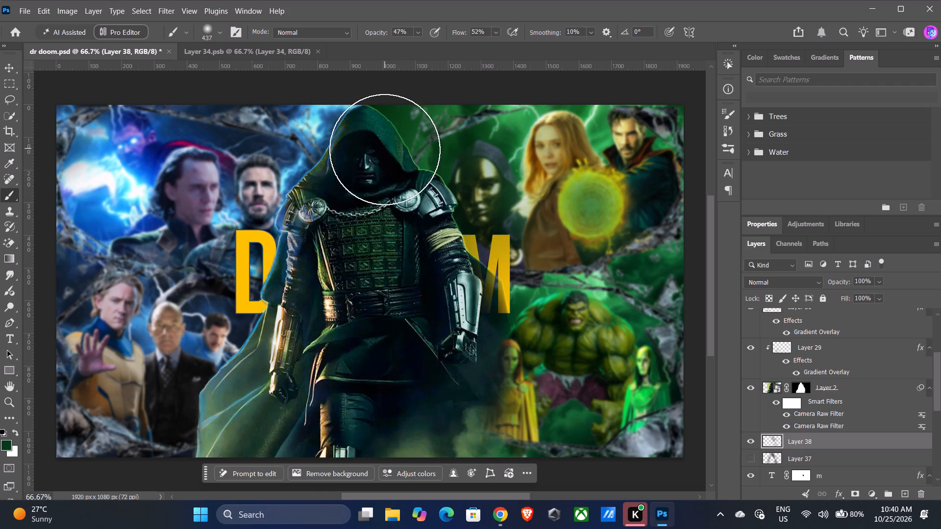
click(386, 144)
click(391, 144)
click(406, 167)
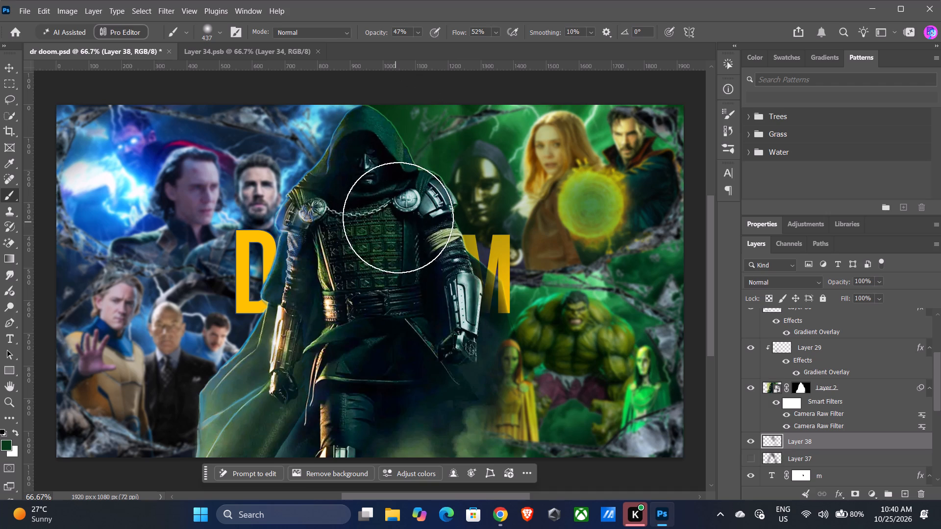
Sample a brighter green from the background and paint it on Layer 38 behind Doom's hood, shoulder and the arm nearest the M.
alt+click(512, 119)
click(376, 149)
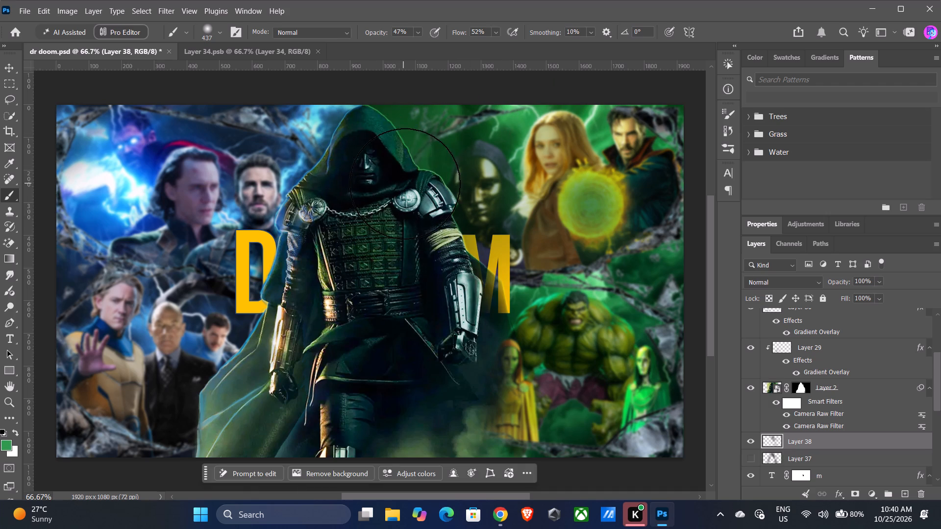
click(405, 184)
click(426, 226)
click(421, 220)
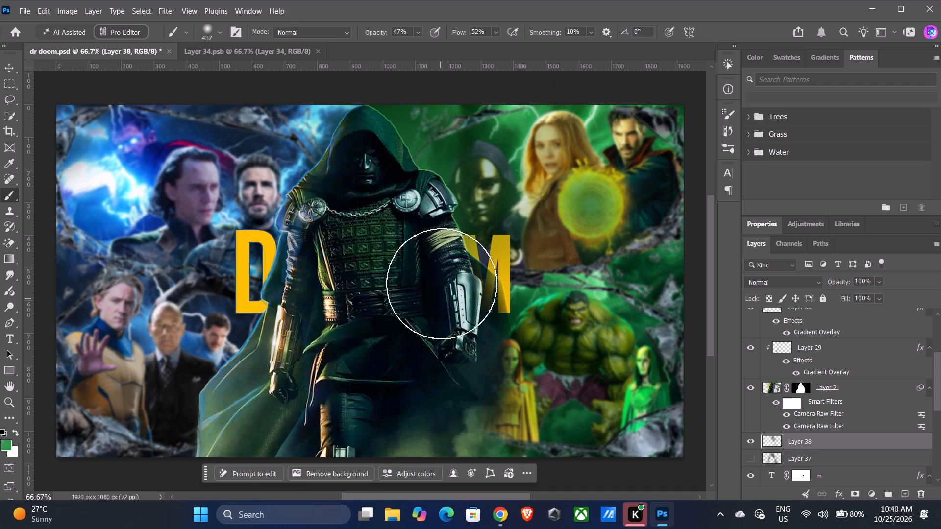
click(437, 257)
click(377, 147)
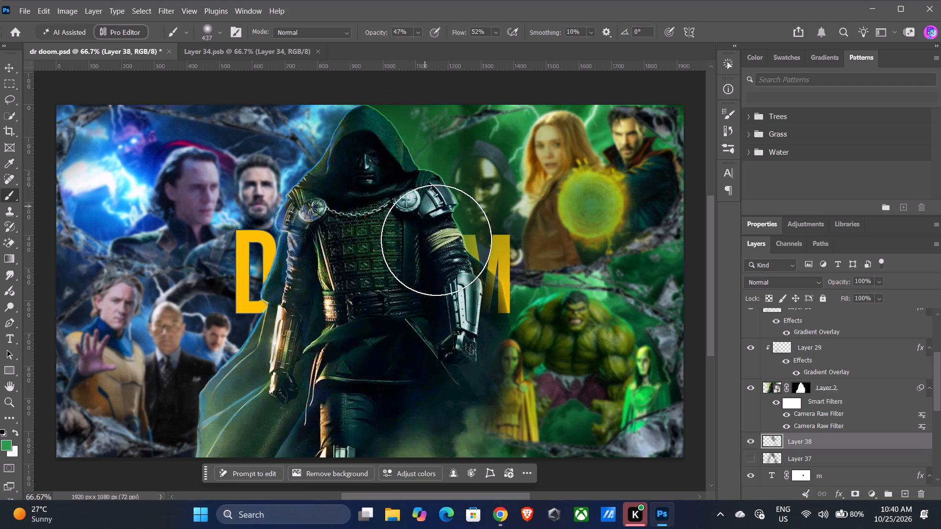
click(430, 215)
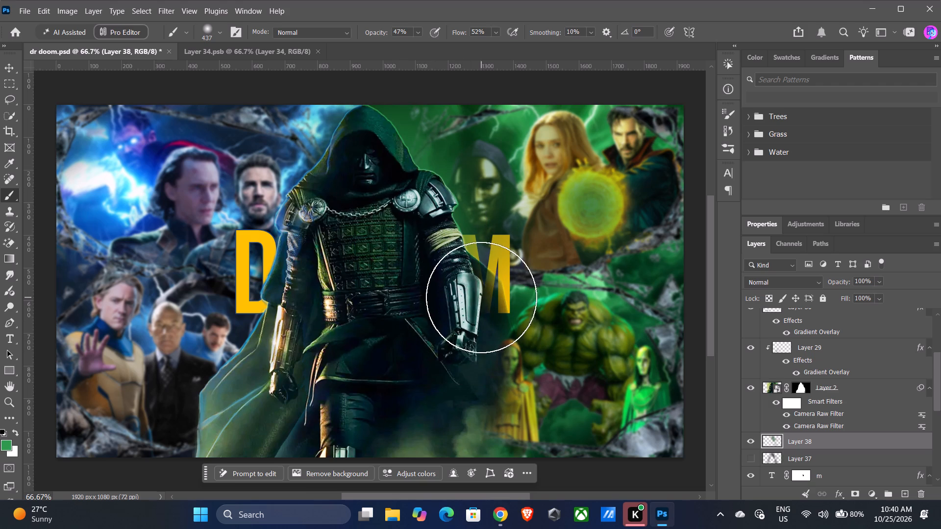
Paint the brighter green on Layer 38 over the M and down past Doom's hand to the artwork's bottom edge.
click(481, 297)
click(480, 290)
drag(490, 342, 491, 347)
drag(503, 374, 507, 390)
drag(520, 419, 520, 428)
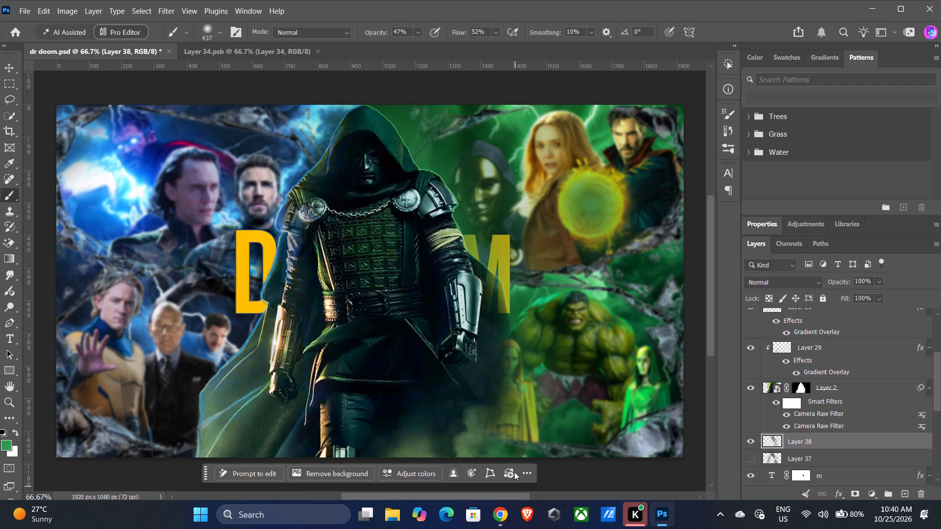
click(511, 464)
Sample blue from the background above Loki and dab it on Layer 38 behind Doom's hood.
alt+click(162, 122)
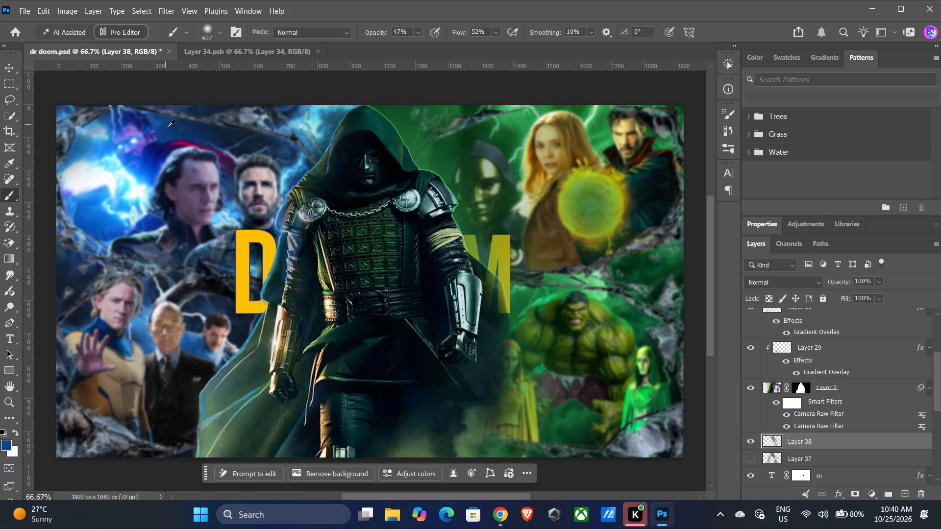
click(342, 144)
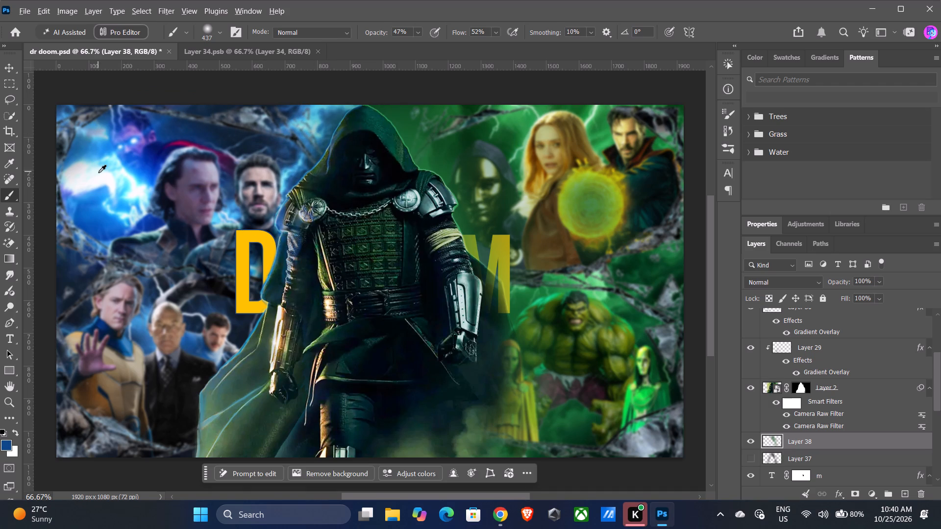
Sample pale blue-white from the energy glow and paint it on Layer 38 behind Doom's hood, over the D and down the cape.
alt+click(99, 172)
click(351, 148)
click(322, 178)
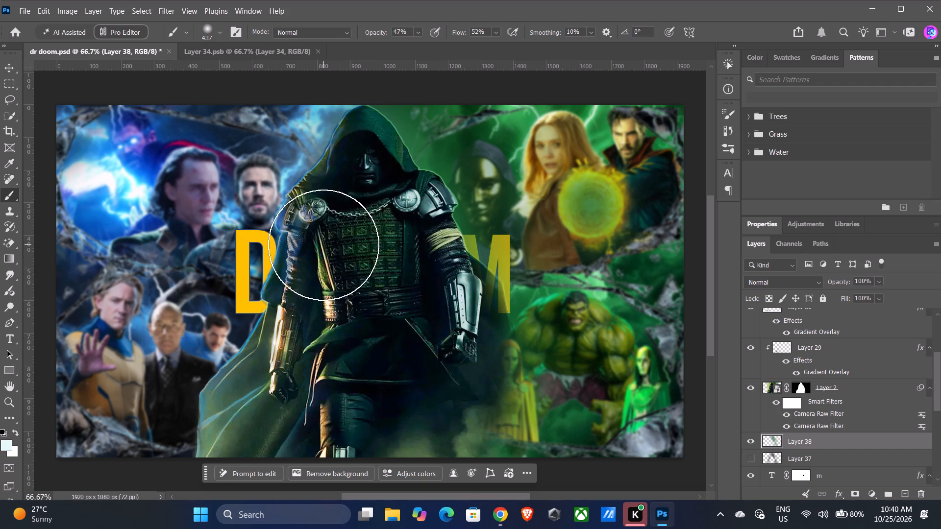
click(303, 223)
drag(296, 266, 296, 272)
drag(277, 274, 277, 279)
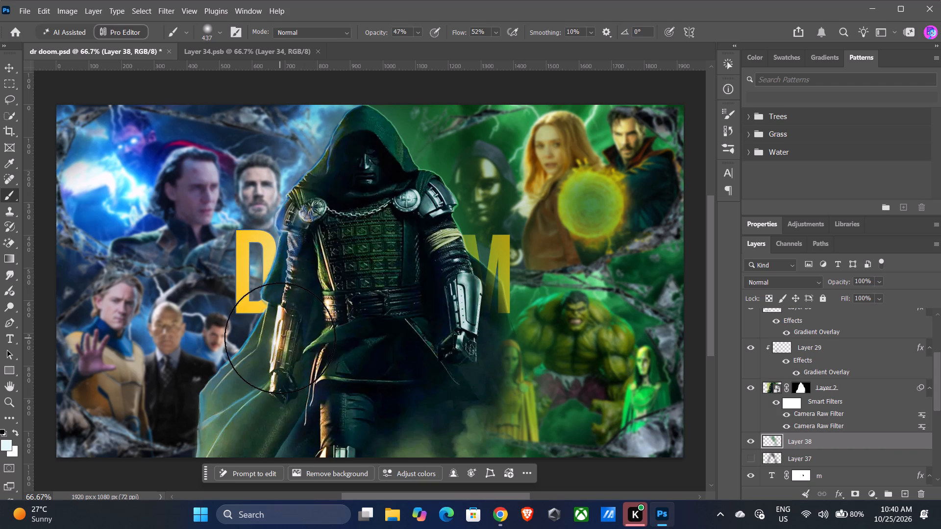
drag(278, 335, 275, 339)
click(229, 403)
click(220, 435)
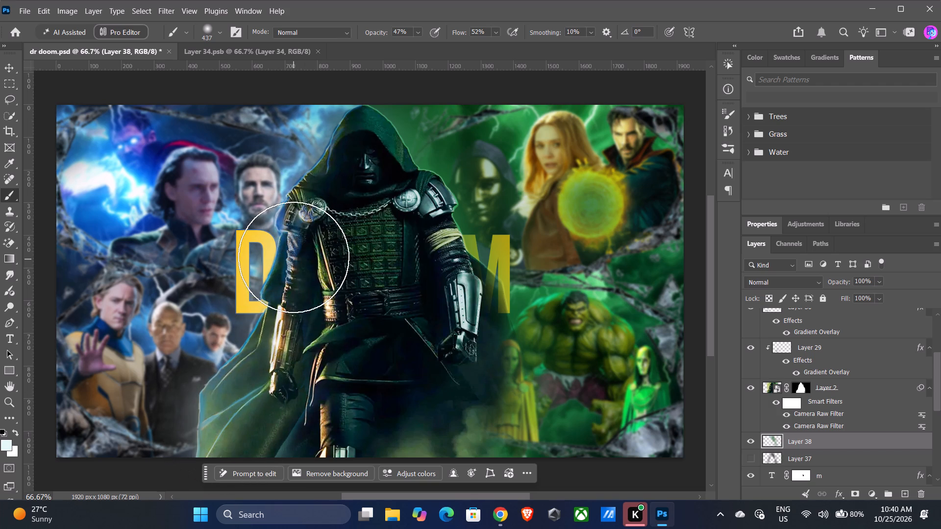
click(294, 257)
Paint the pale blue-white on Layer 38 behind the arm nearest the M, over the M and below Doom's hand.
click(422, 216)
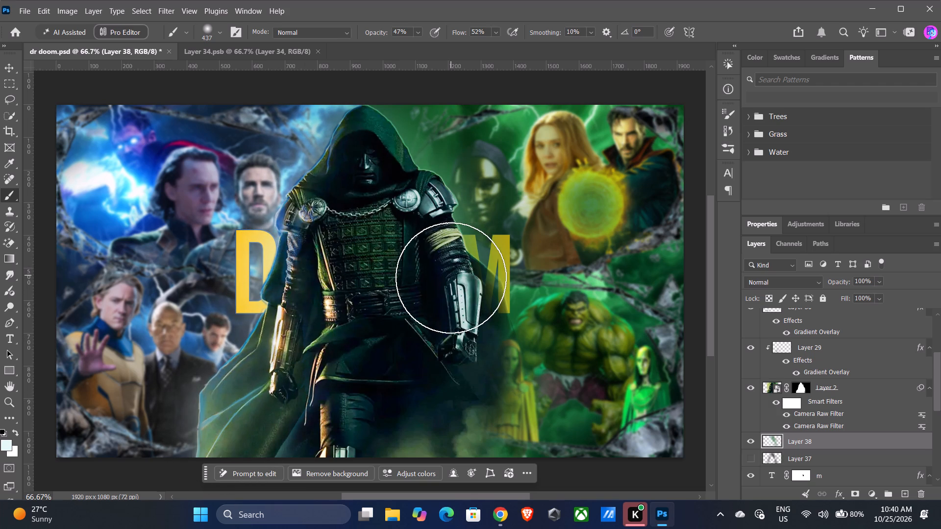
click(452, 273)
click(472, 294)
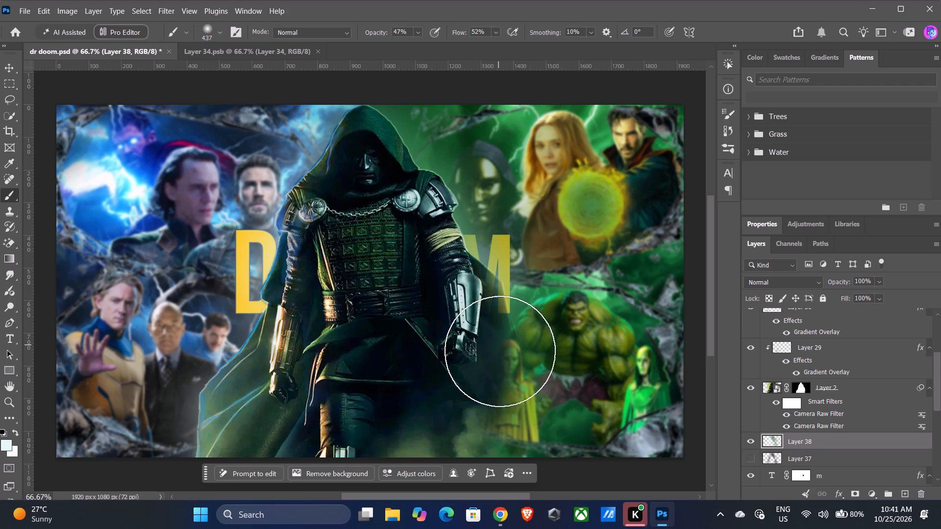
click(495, 407)
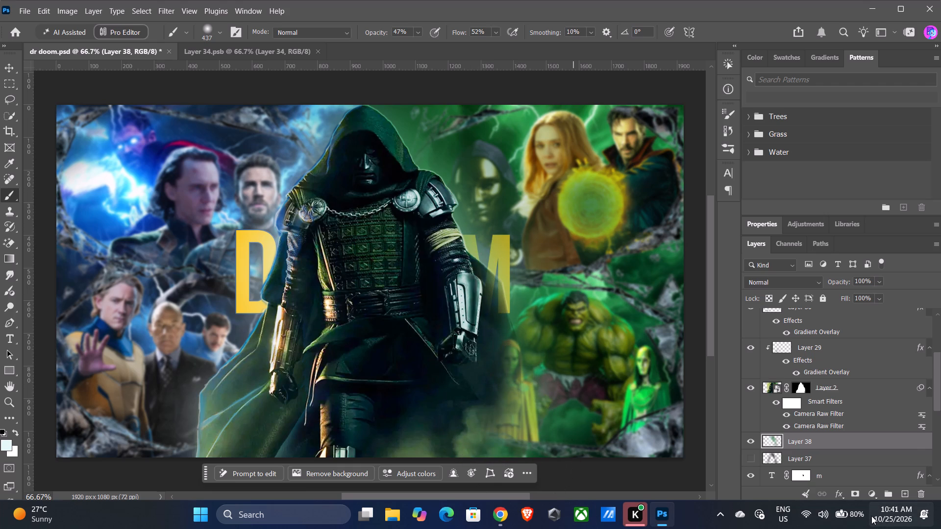
Compare the artwork with and without the Layer 38 colour shading, leaving Layer 38 hidden.
click(752, 442)
click(752, 442)
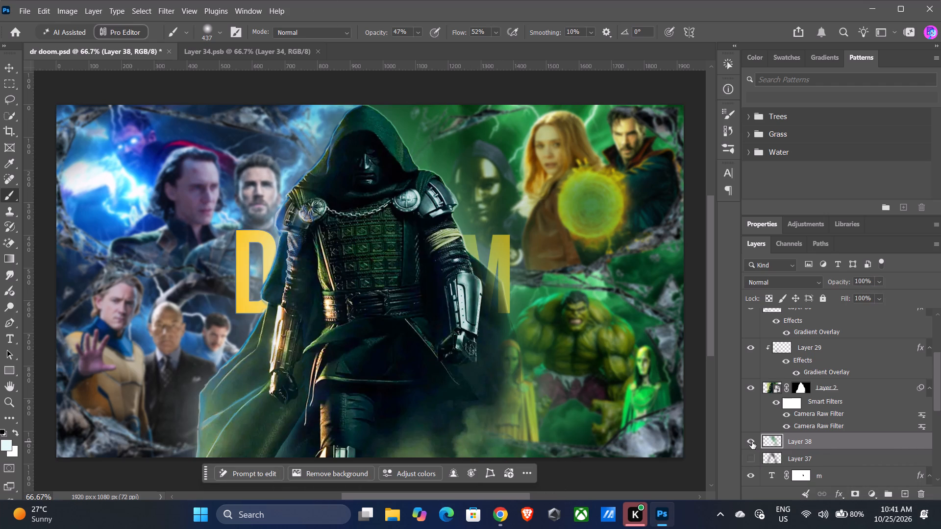
click(752, 442)
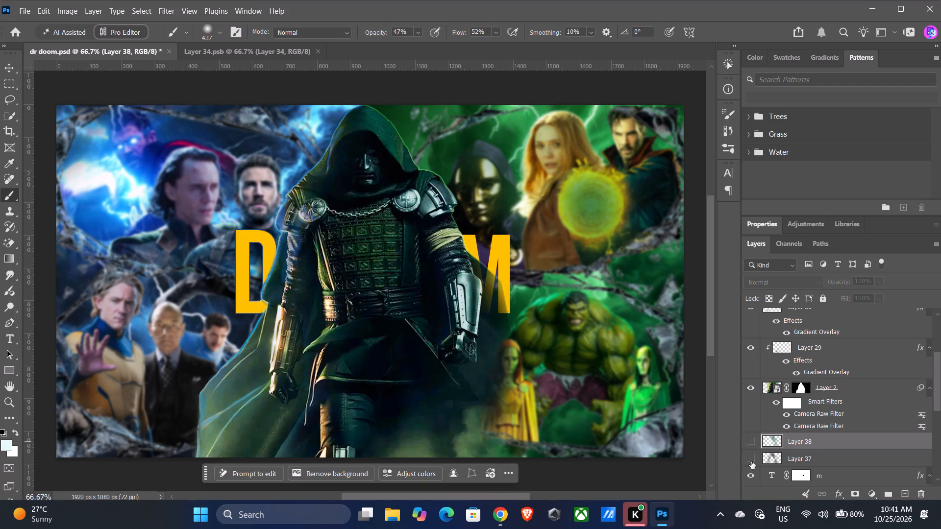
Compare the artwork with and without the Layer 37 shadows, leaving Layer 37 visible.
click(751, 461)
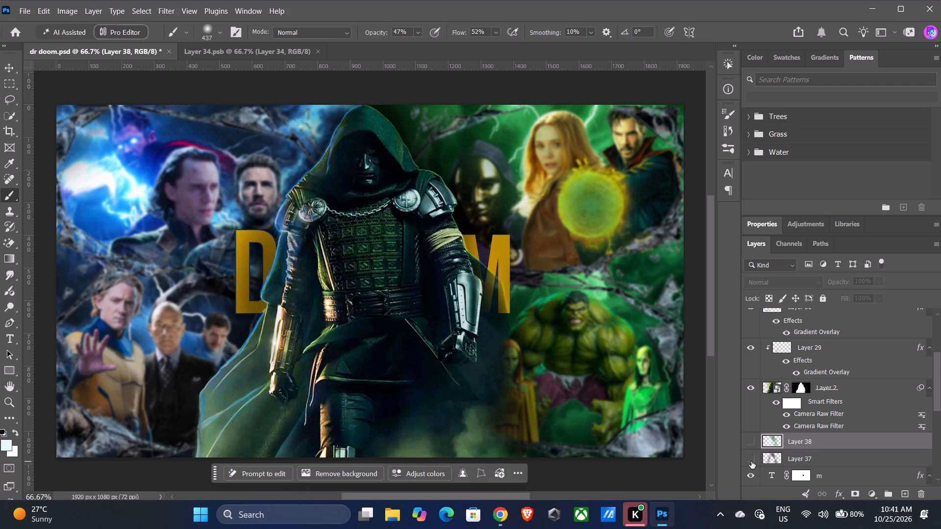
click(751, 461)
click(751, 461)
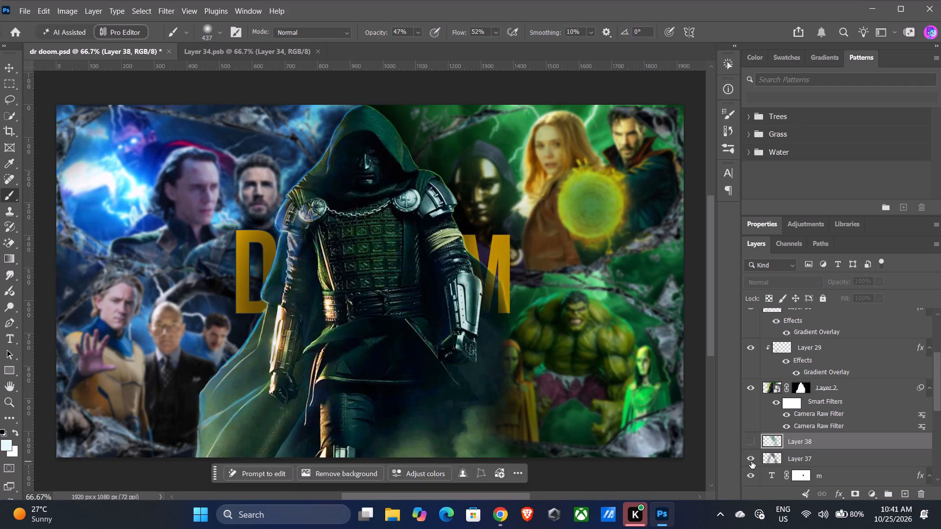
click(751, 461)
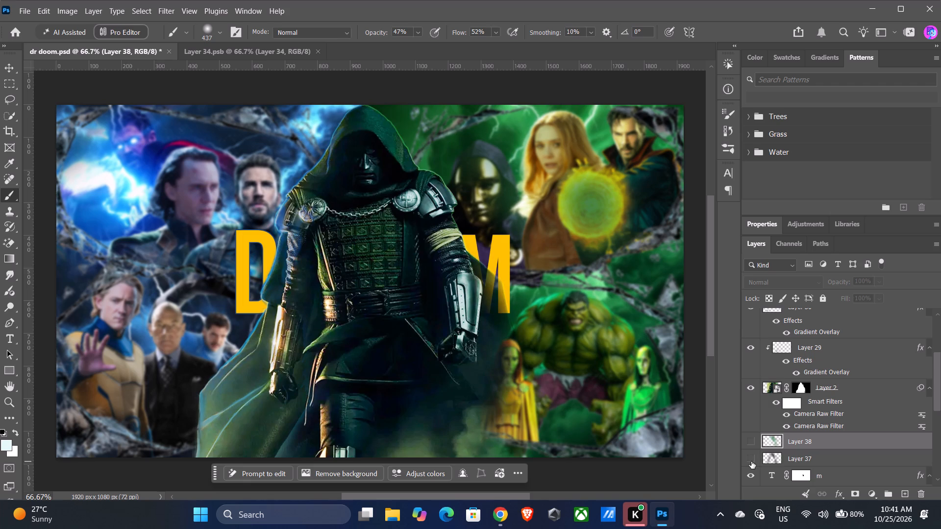
click(751, 461)
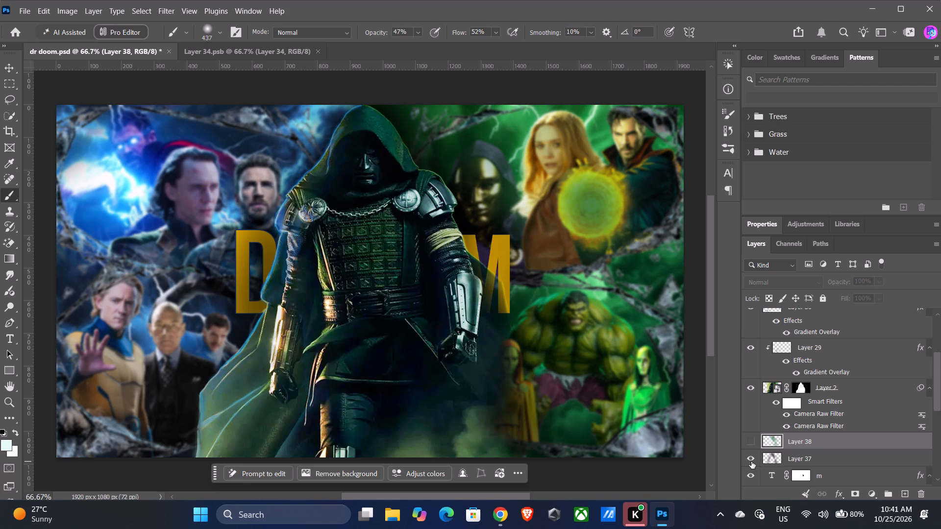
Move Layer 37 below the d text layer, just above the hidden m layer, and check its effect by toggling its visibility.
drag(812, 457, 812, 456)
drag(812, 456, 806, 423)
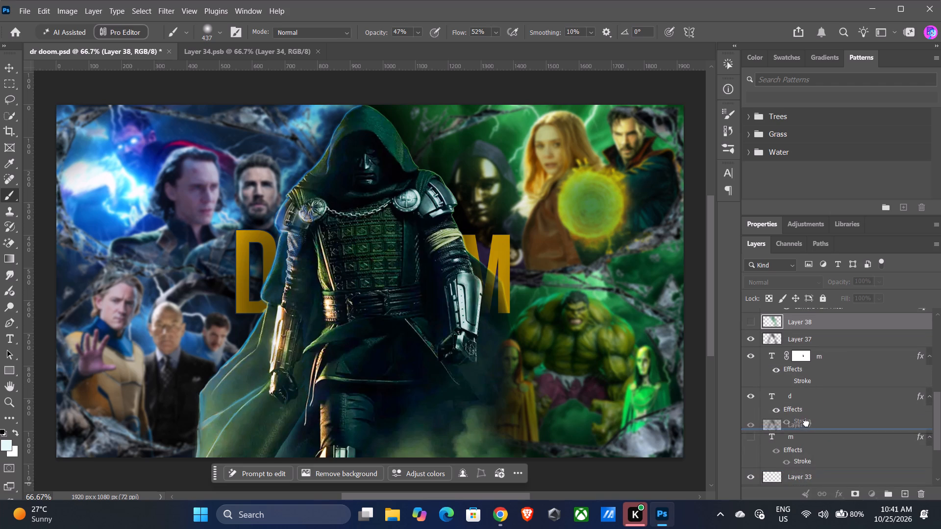
drag(806, 423, 805, 436)
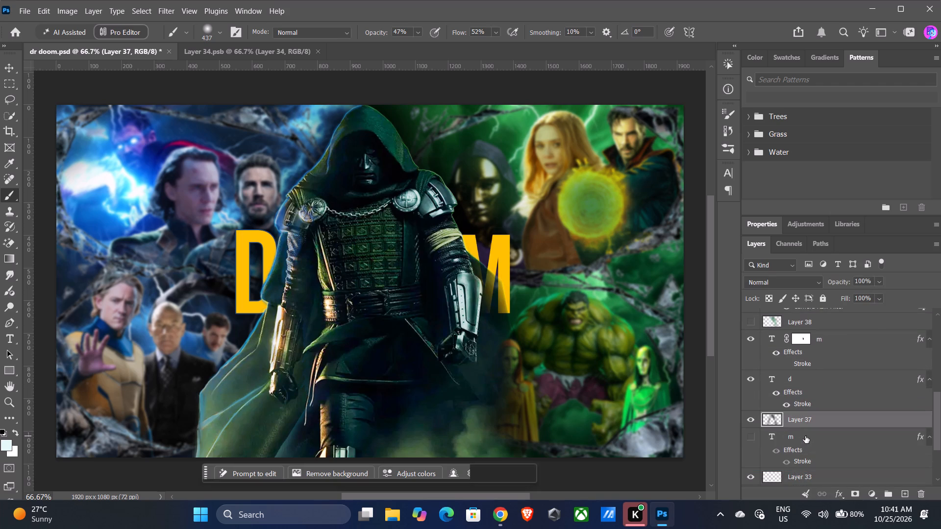
click(748, 419)
click(748, 419)
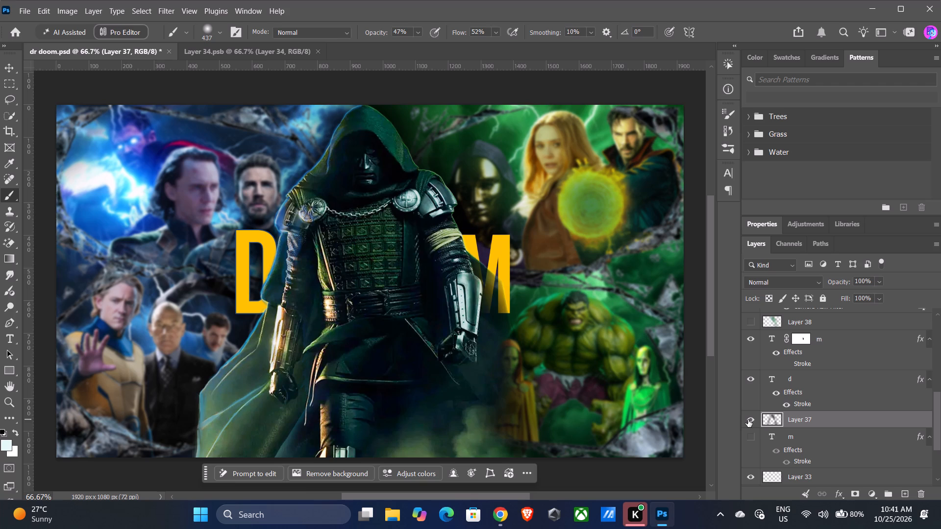
Change the text colour of the D title letter to green #05b912.
click(790, 378)
double_click(794, 379)
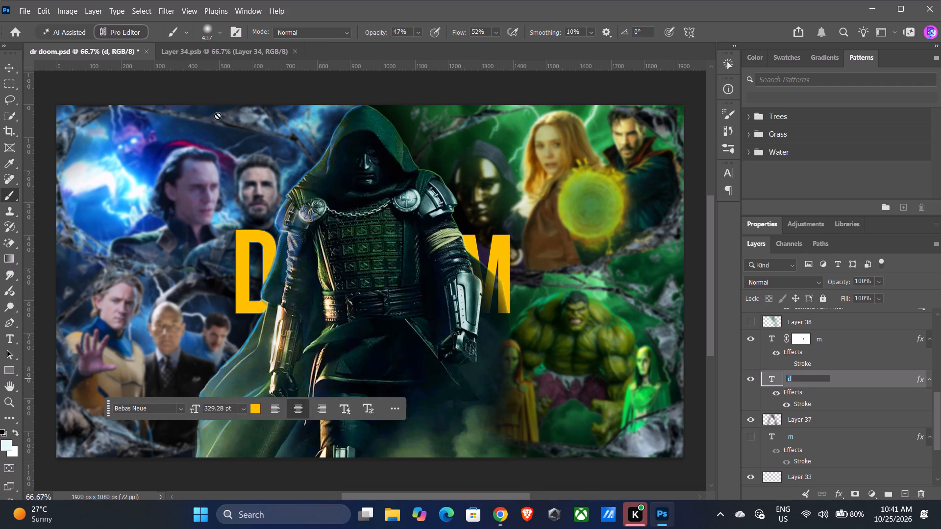
click(7, 68)
double_click(250, 268)
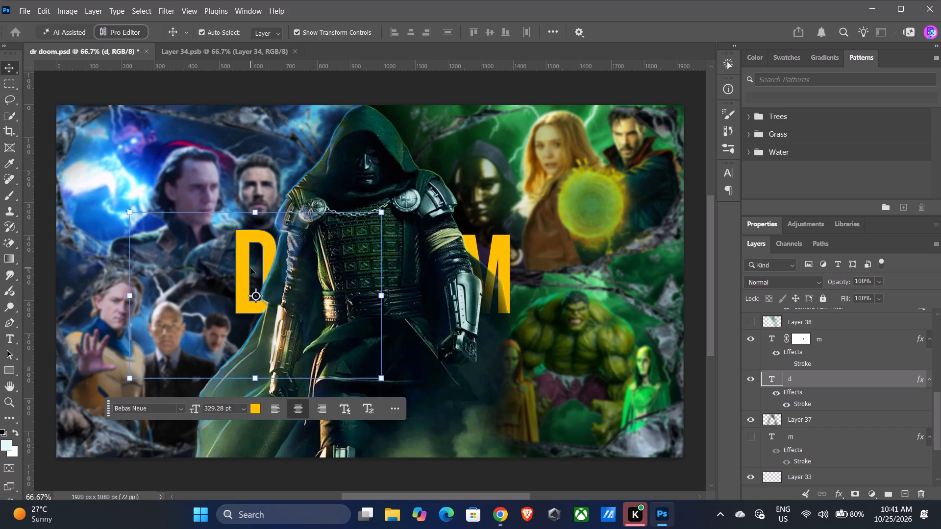
click(543, 34)
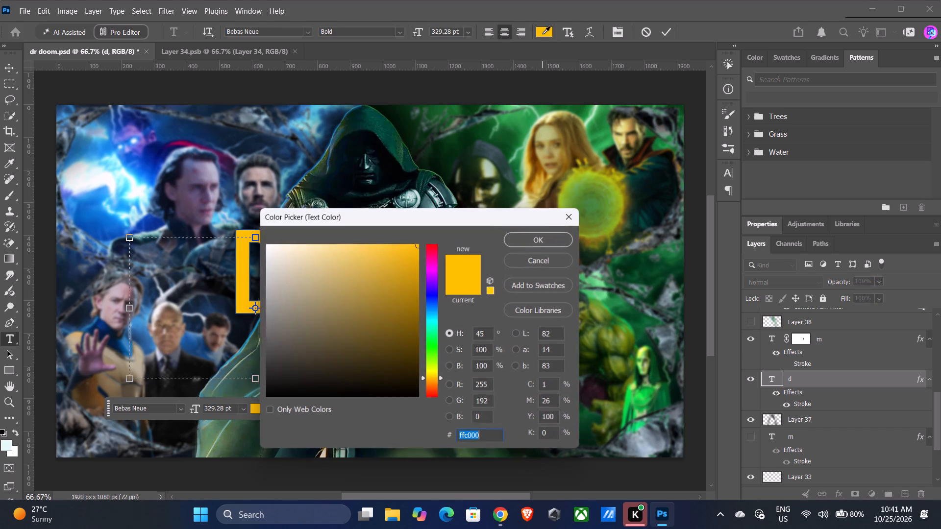
click(433, 356)
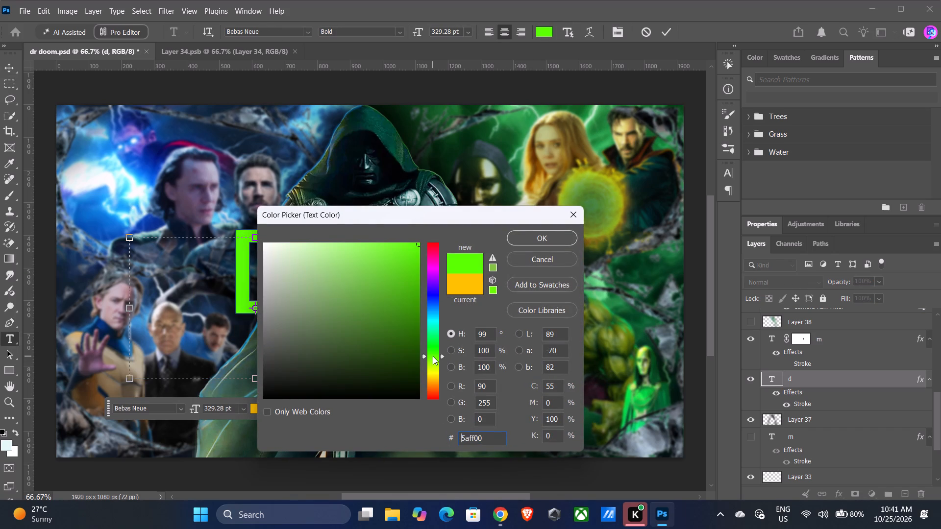
click(433, 350)
drag(396, 292, 447, 329)
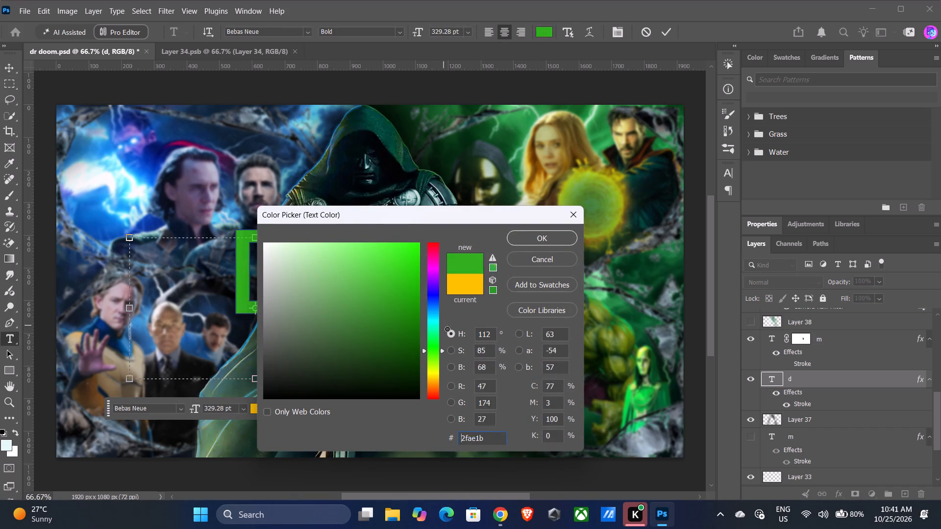
drag(447, 329, 448, 310)
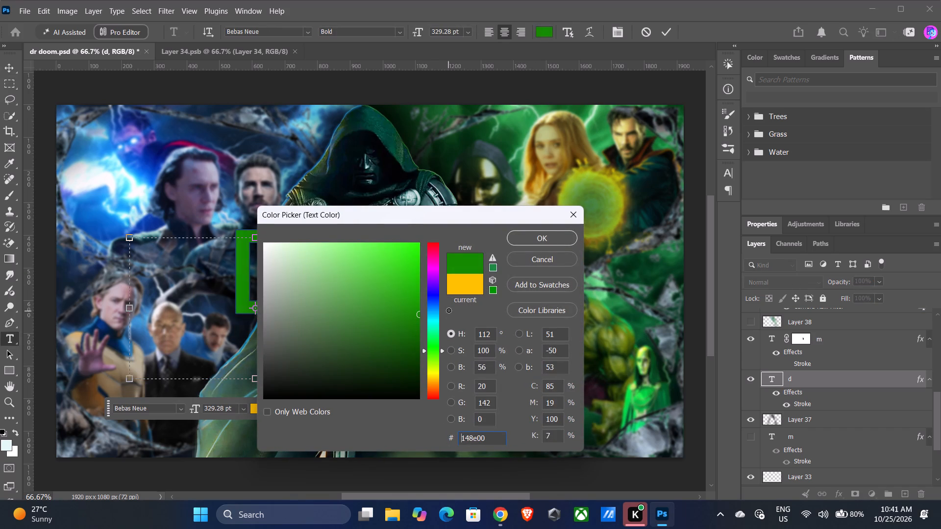
drag(448, 310, 425, 274)
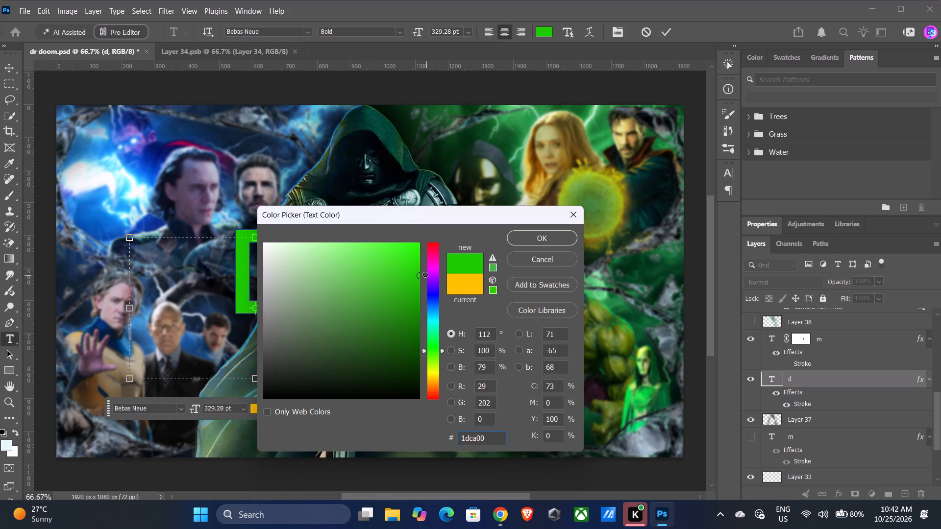
drag(425, 274, 416, 286)
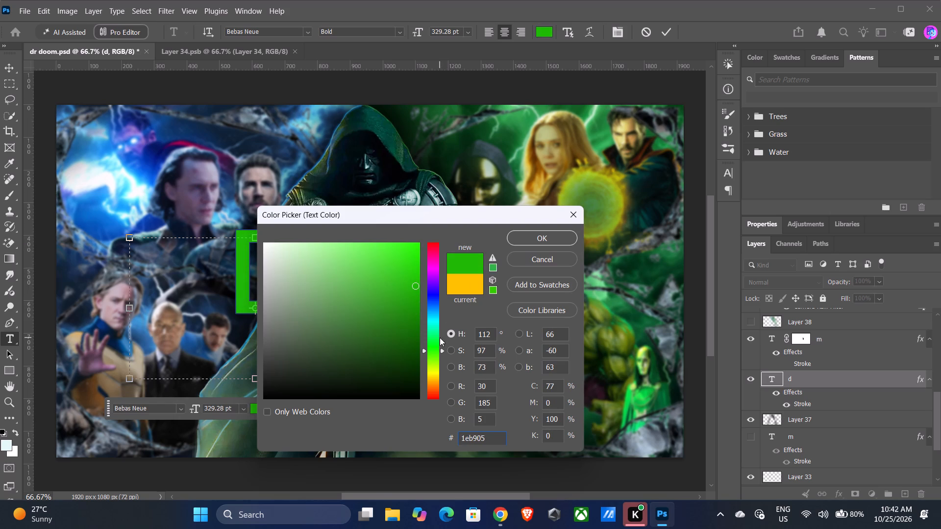
drag(438, 350, 438, 356)
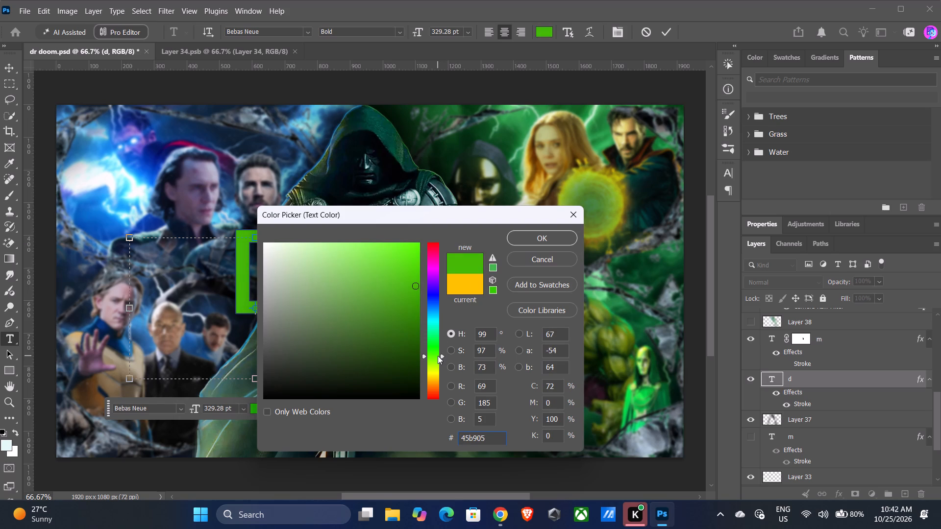
drag(438, 356, 440, 345)
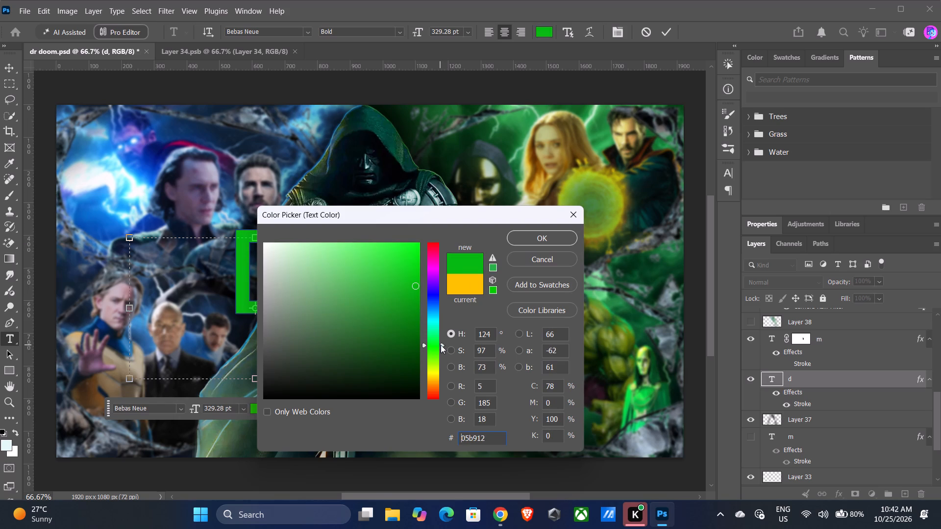
click(533, 241)
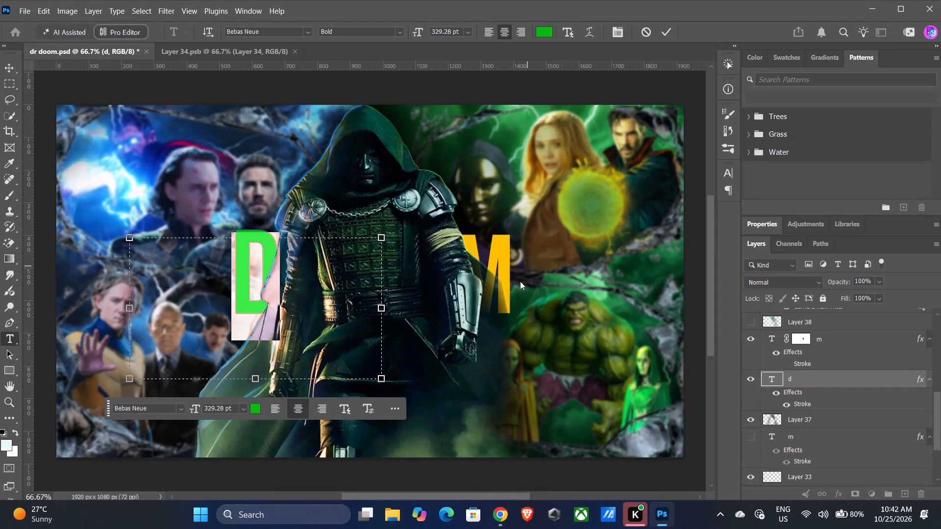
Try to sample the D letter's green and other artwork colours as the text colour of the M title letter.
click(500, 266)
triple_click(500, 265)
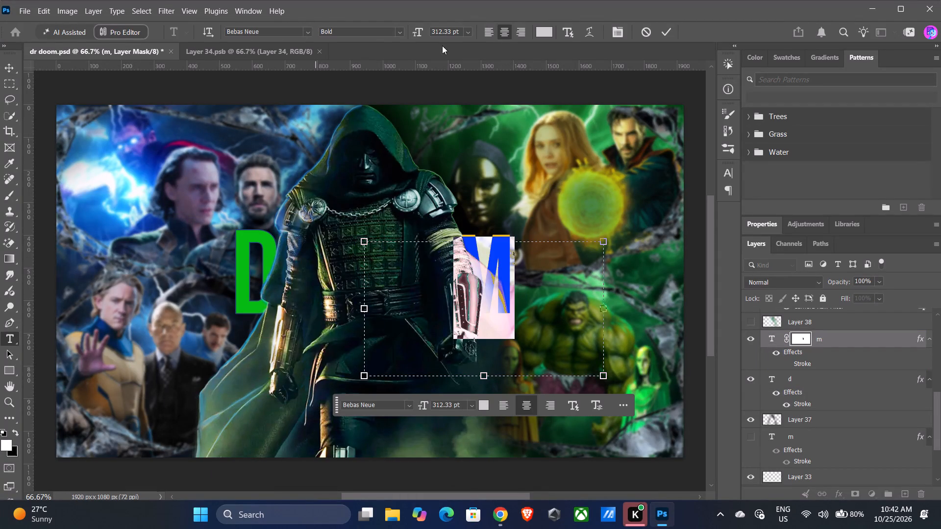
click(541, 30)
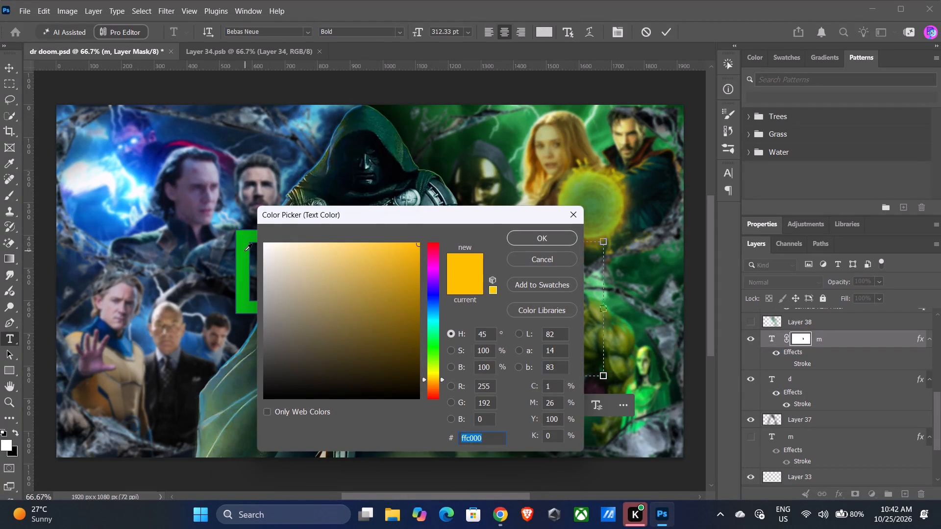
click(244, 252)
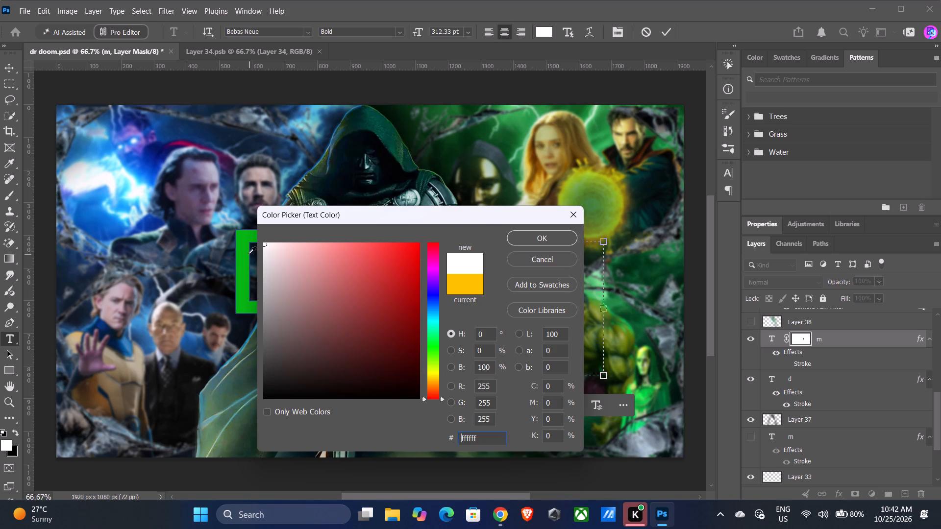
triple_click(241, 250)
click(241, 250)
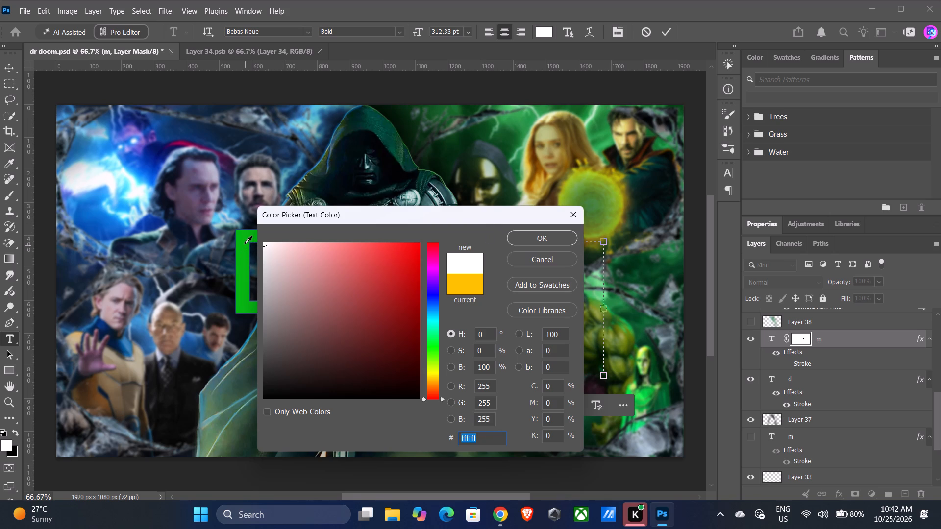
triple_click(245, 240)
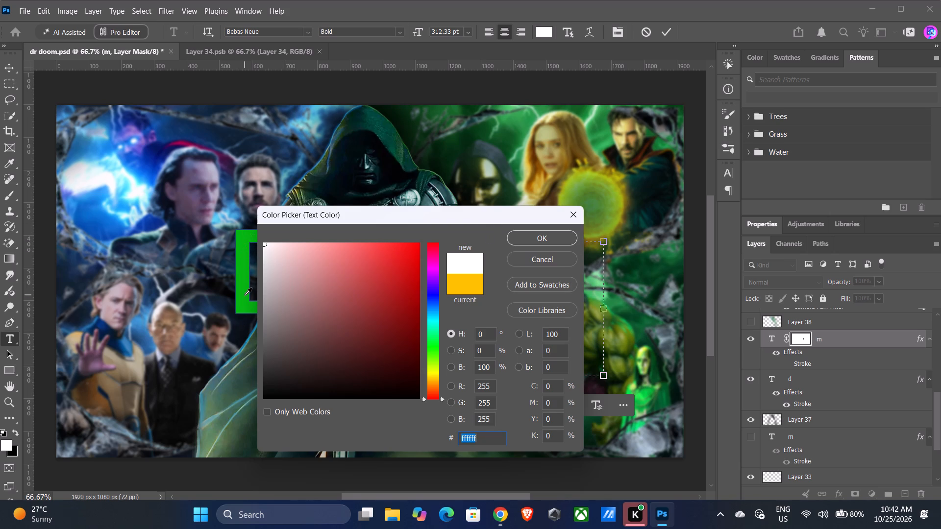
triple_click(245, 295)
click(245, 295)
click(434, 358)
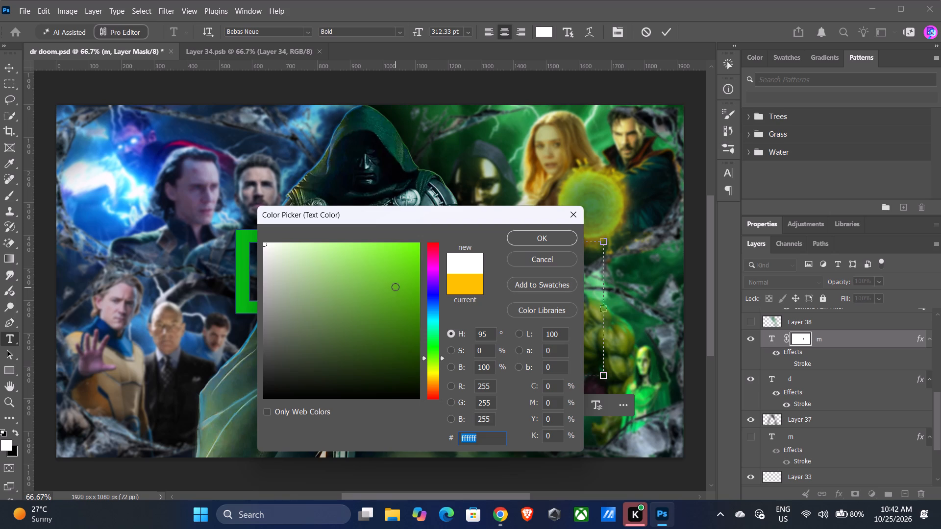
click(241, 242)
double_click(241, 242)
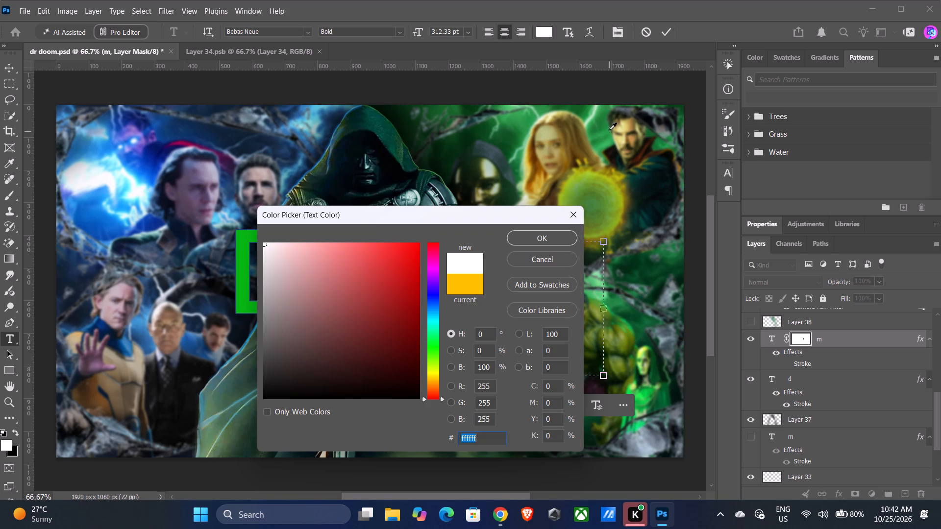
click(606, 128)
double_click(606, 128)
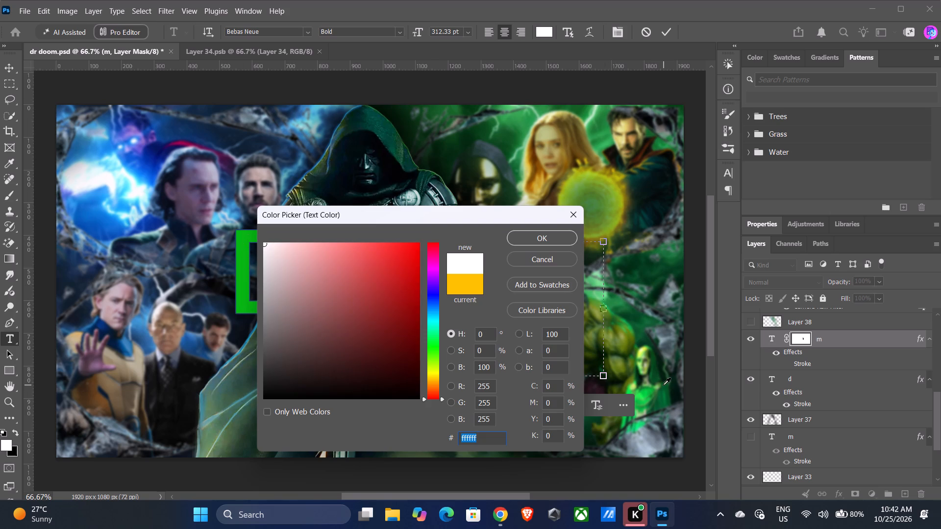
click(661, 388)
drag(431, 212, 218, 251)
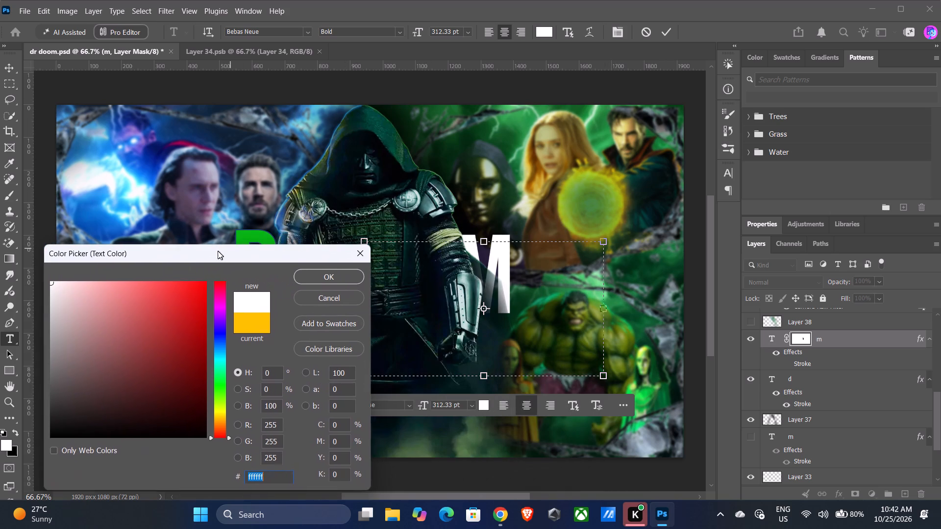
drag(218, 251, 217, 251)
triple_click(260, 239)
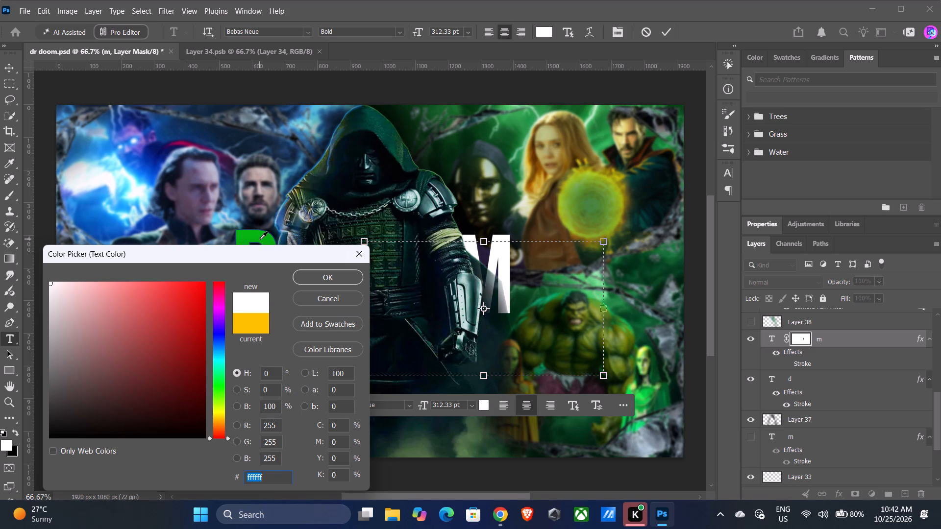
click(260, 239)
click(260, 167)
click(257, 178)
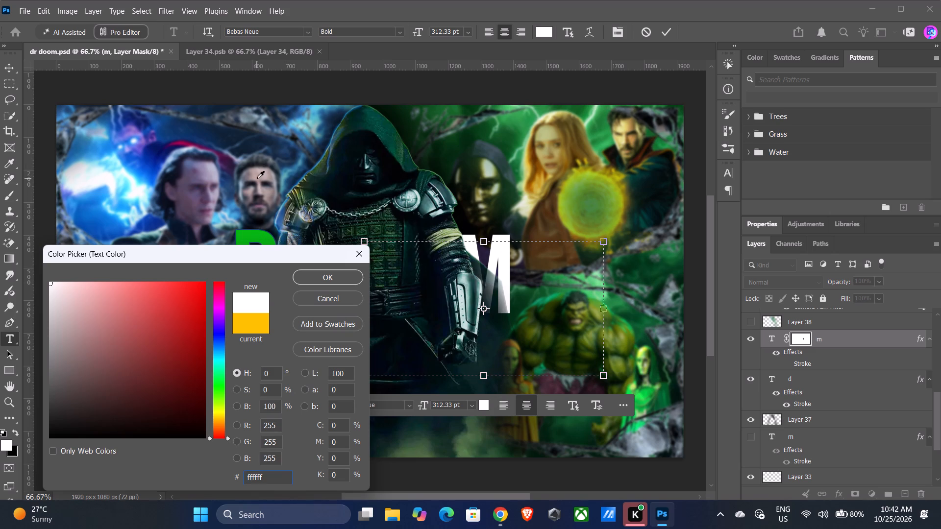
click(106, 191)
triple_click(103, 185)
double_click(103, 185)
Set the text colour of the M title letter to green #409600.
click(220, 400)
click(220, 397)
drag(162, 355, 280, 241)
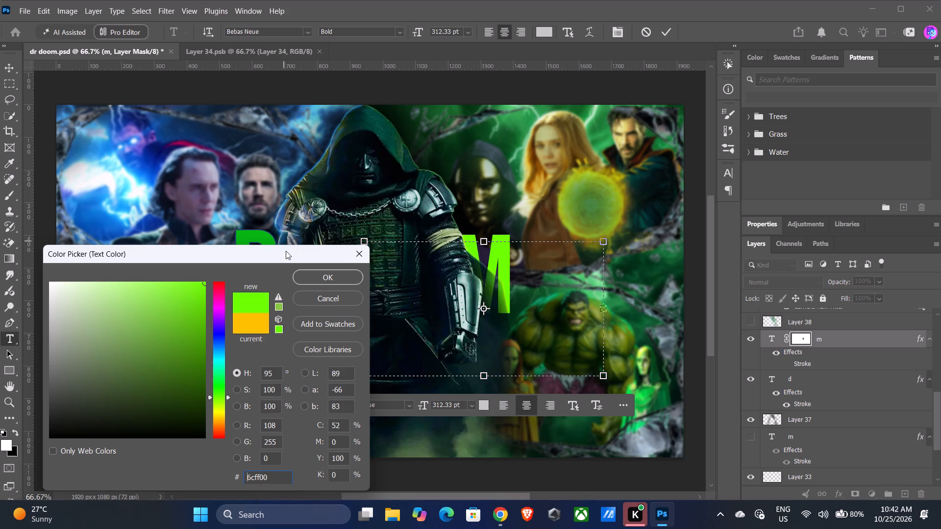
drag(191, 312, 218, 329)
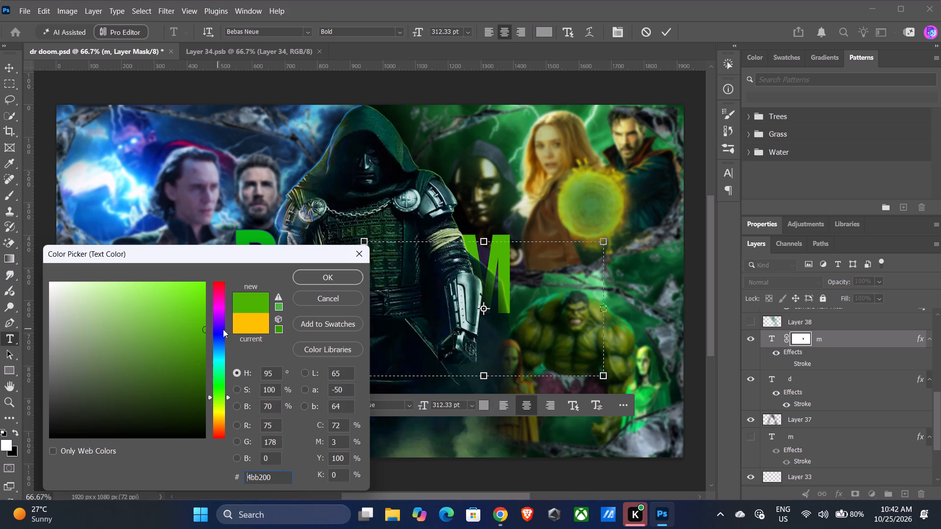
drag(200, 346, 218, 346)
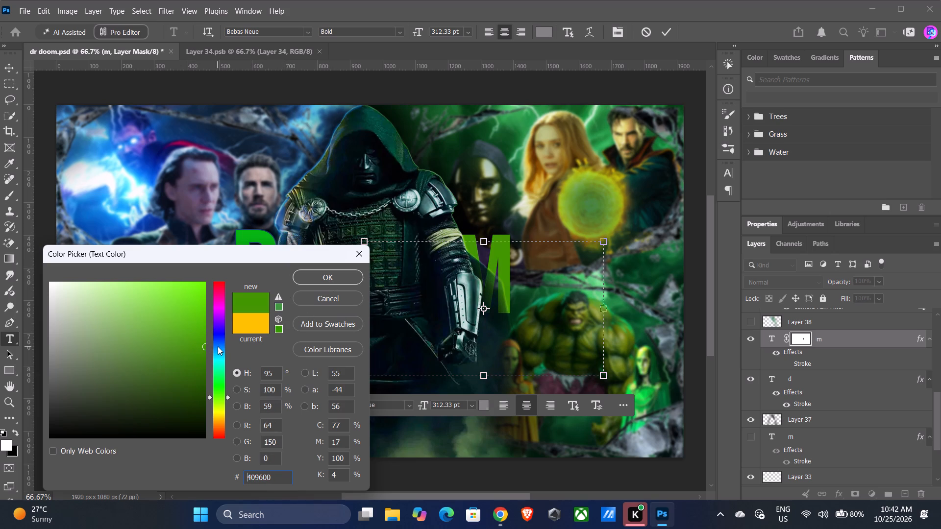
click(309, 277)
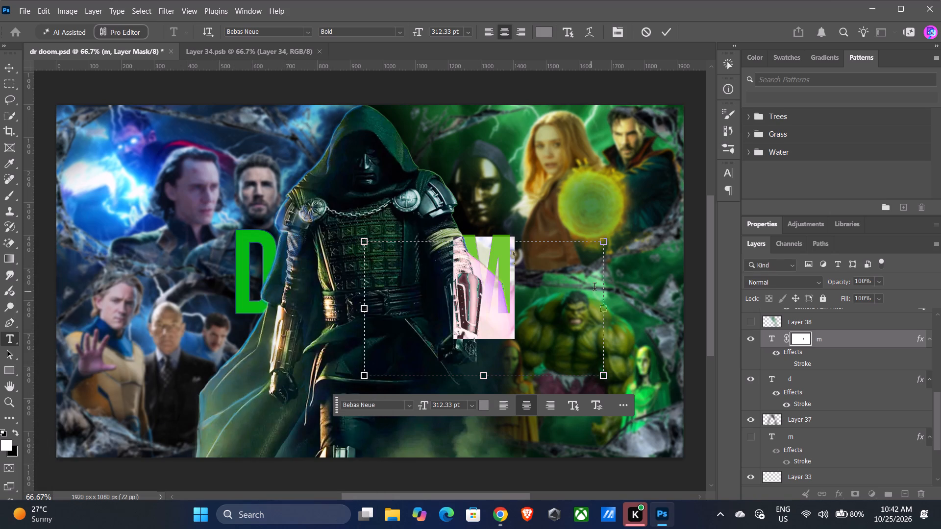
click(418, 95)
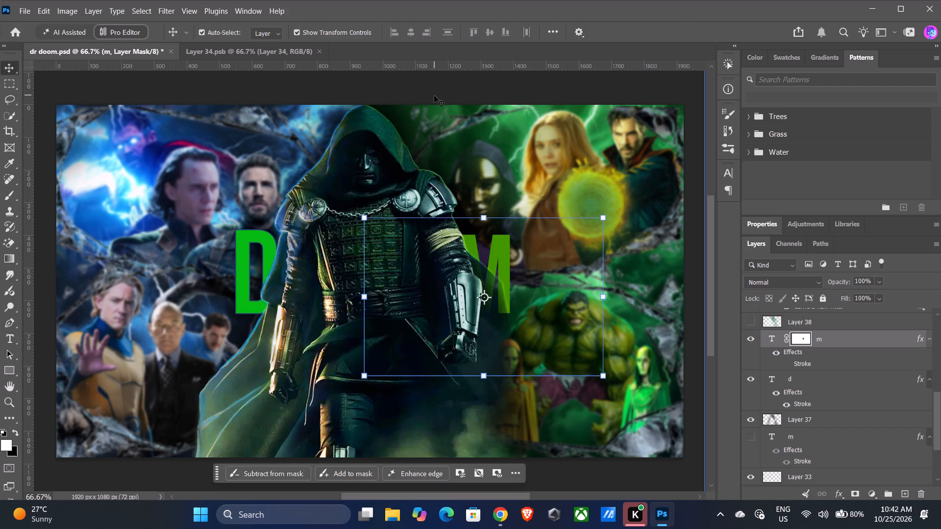
Copy the D title letter's colour code #05b912 and apply it as the text colour of the M title letter.
double_click(269, 256)
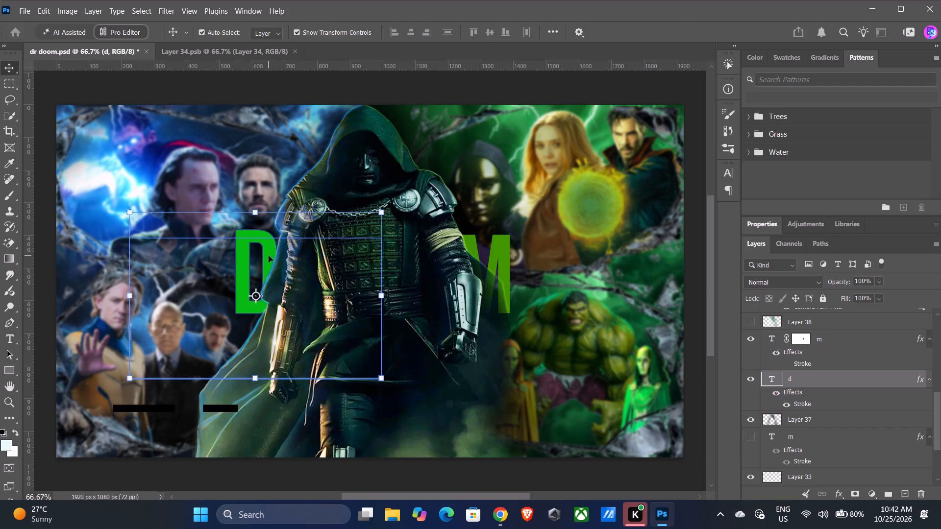
click(545, 34)
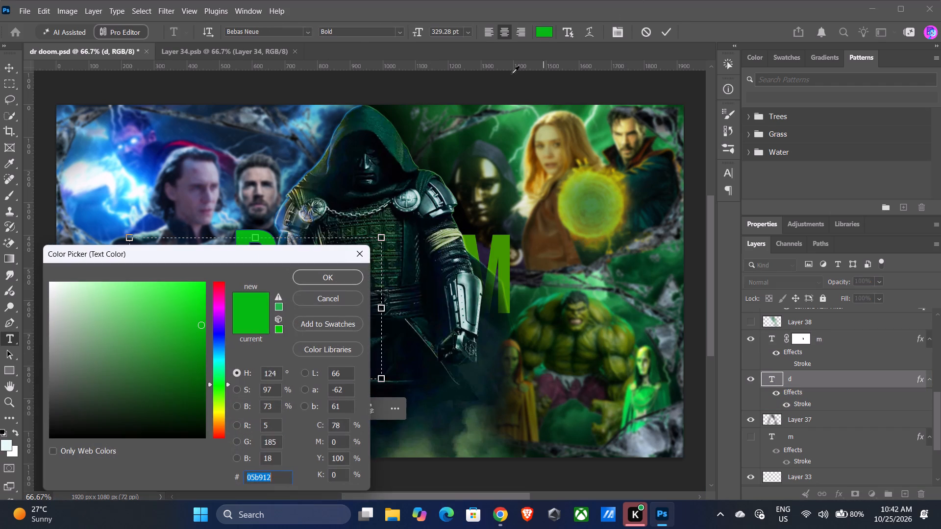
drag(273, 479, 214, 482)
key(ctrl+c)
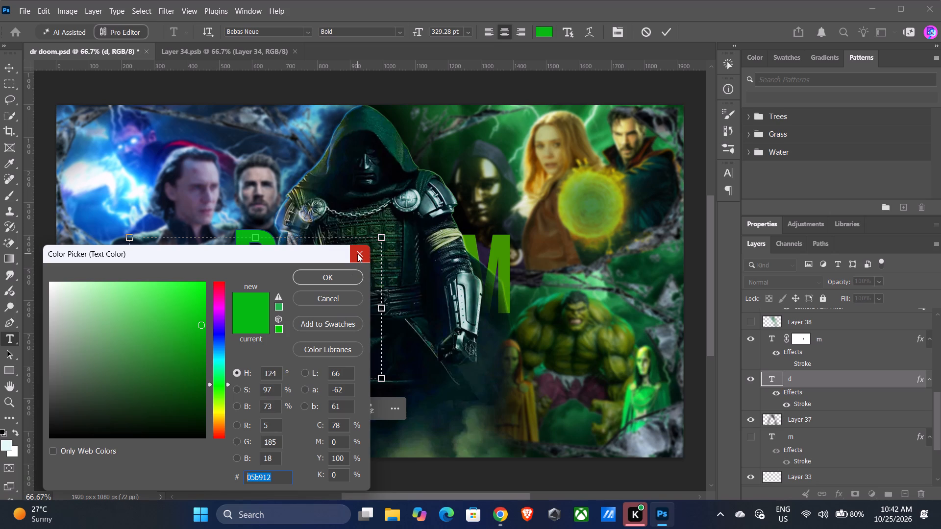
click(357, 254)
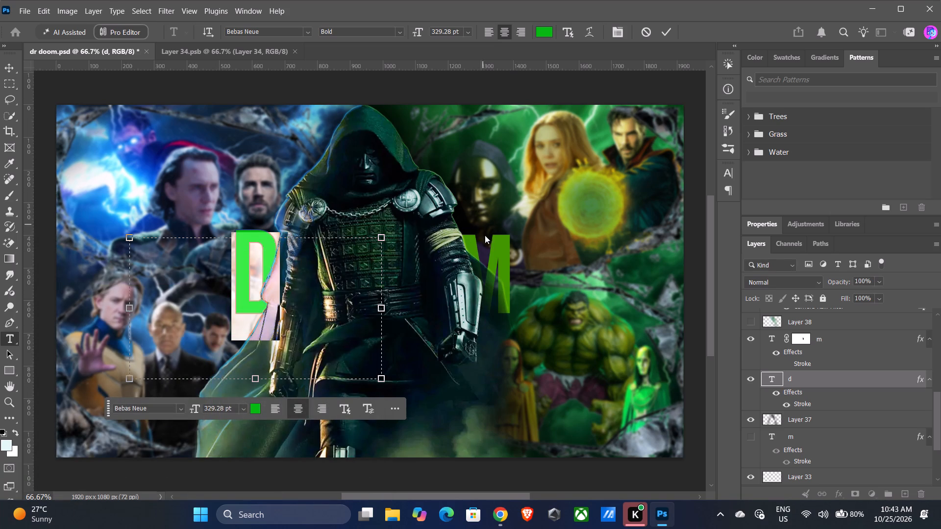
click(15, 68)
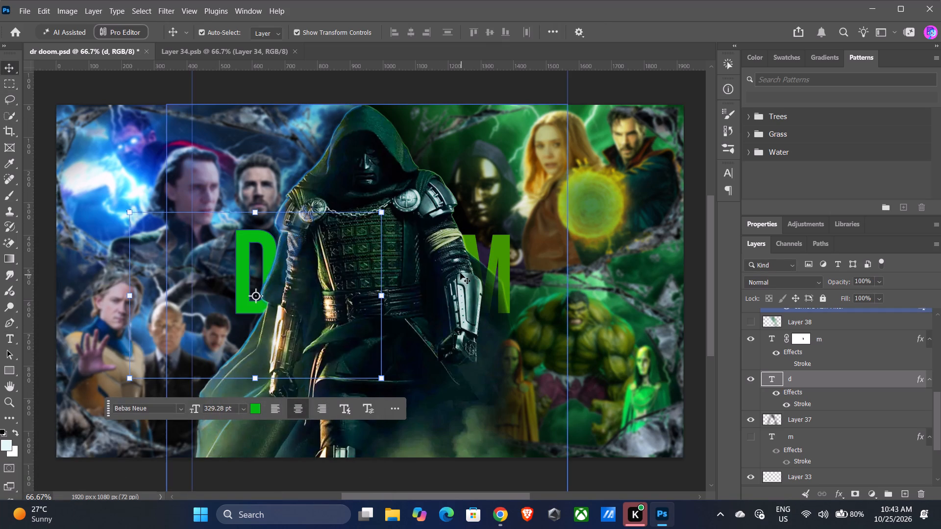
double_click(489, 266)
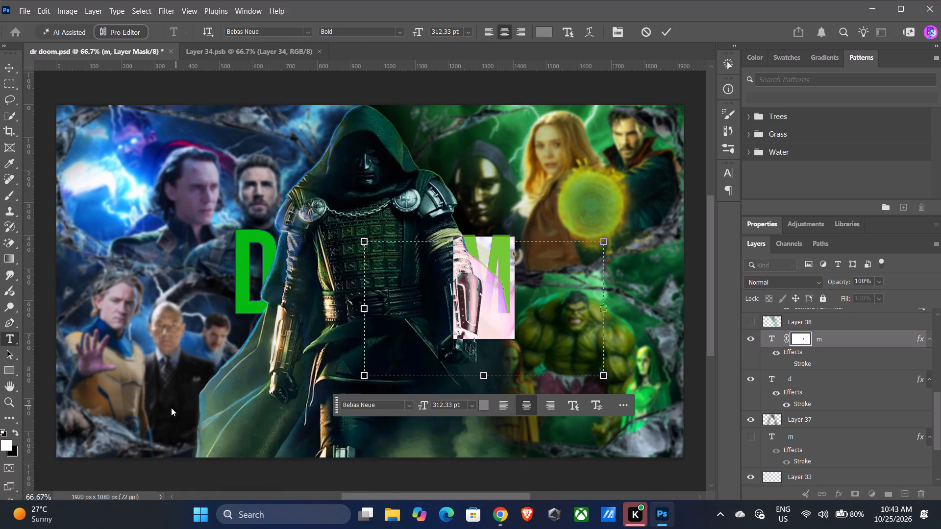
click(548, 35)
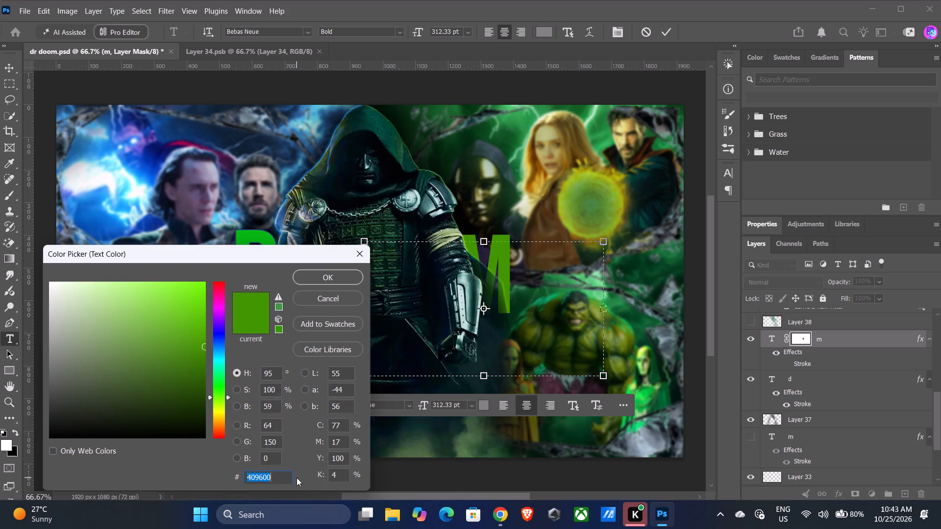
key(ctrl+v)
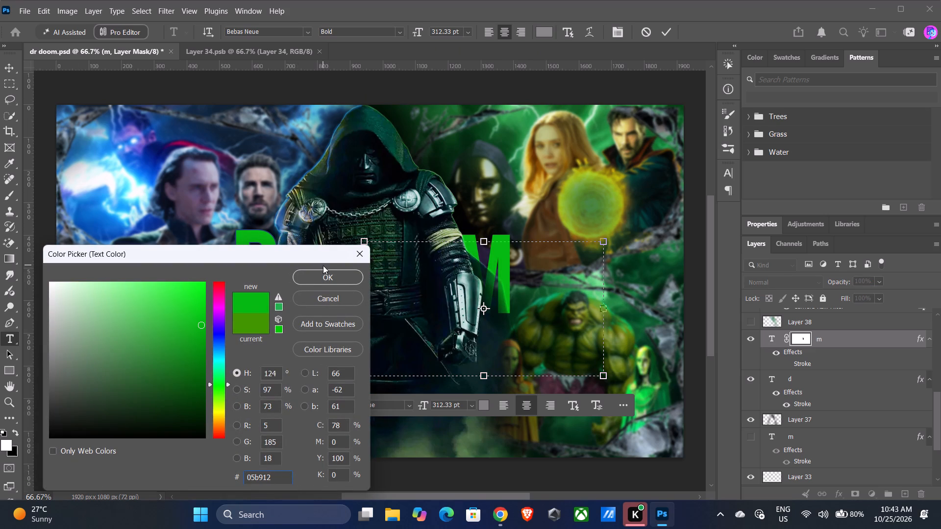
click(342, 280)
click(405, 83)
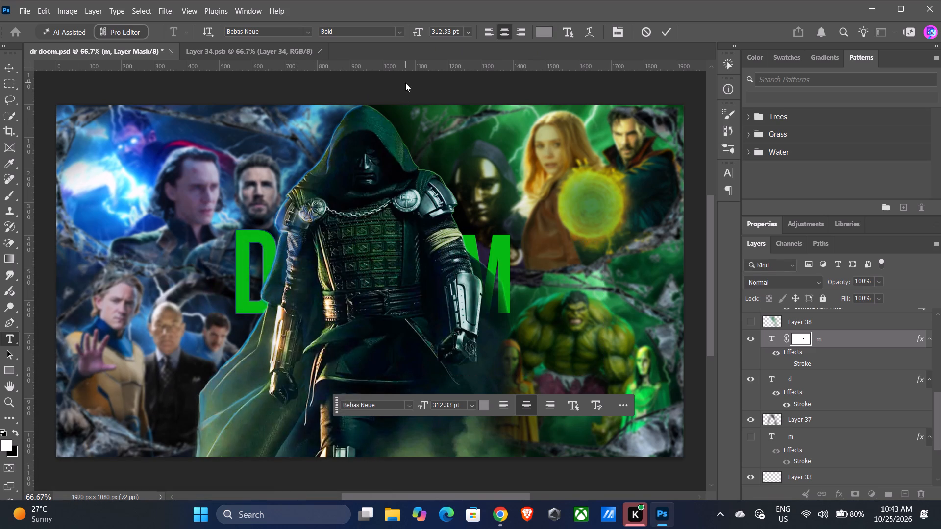
click(409, 83)
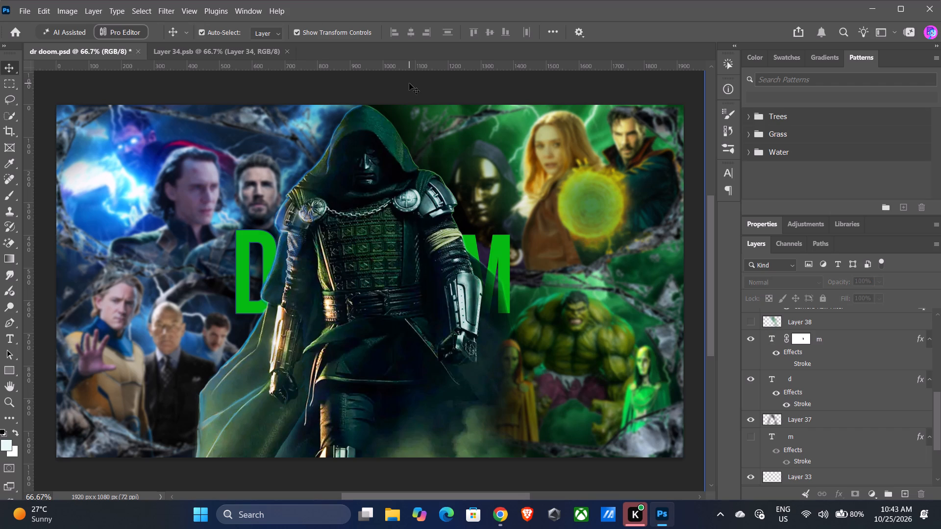
Open the stroke effect settings of the d text layer.
double_click(237, 264)
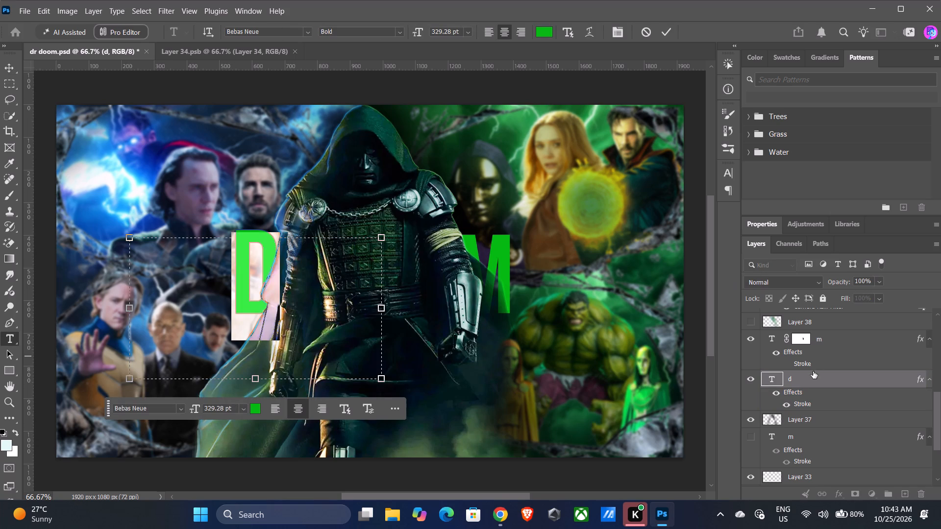
double_click(799, 403)
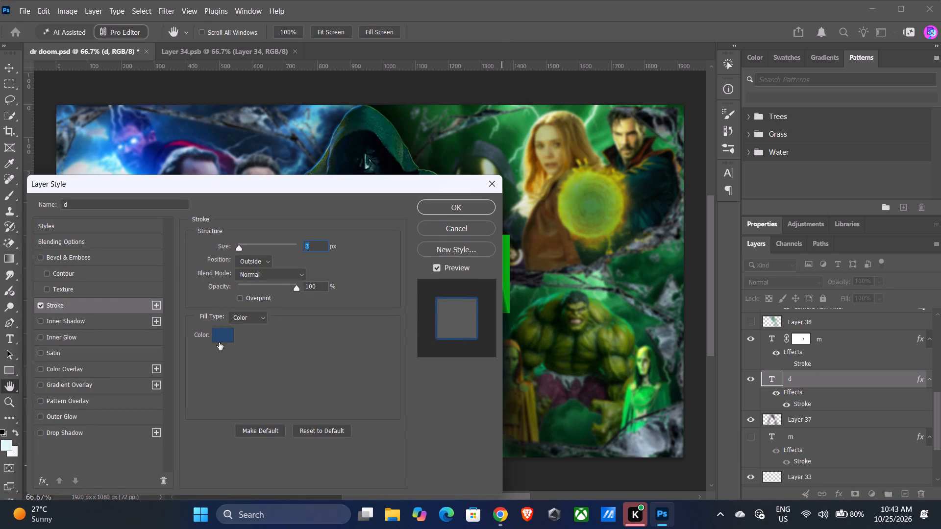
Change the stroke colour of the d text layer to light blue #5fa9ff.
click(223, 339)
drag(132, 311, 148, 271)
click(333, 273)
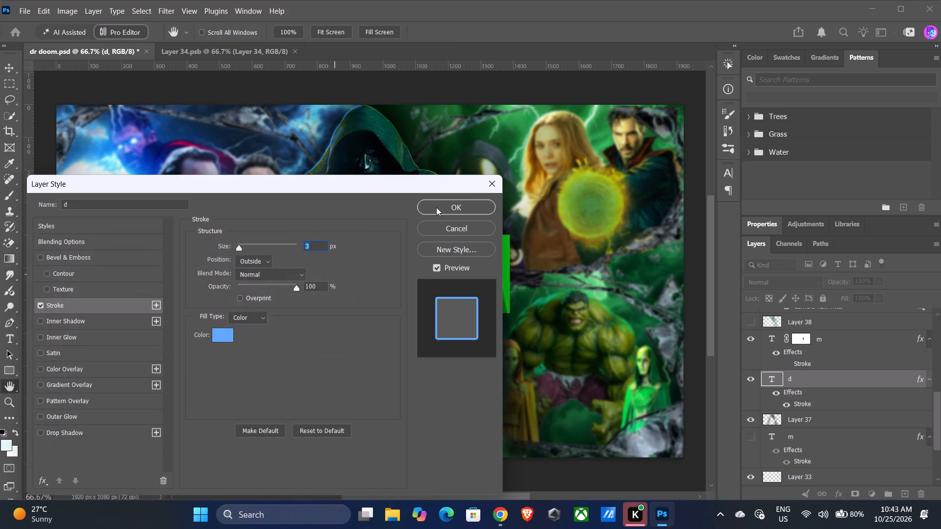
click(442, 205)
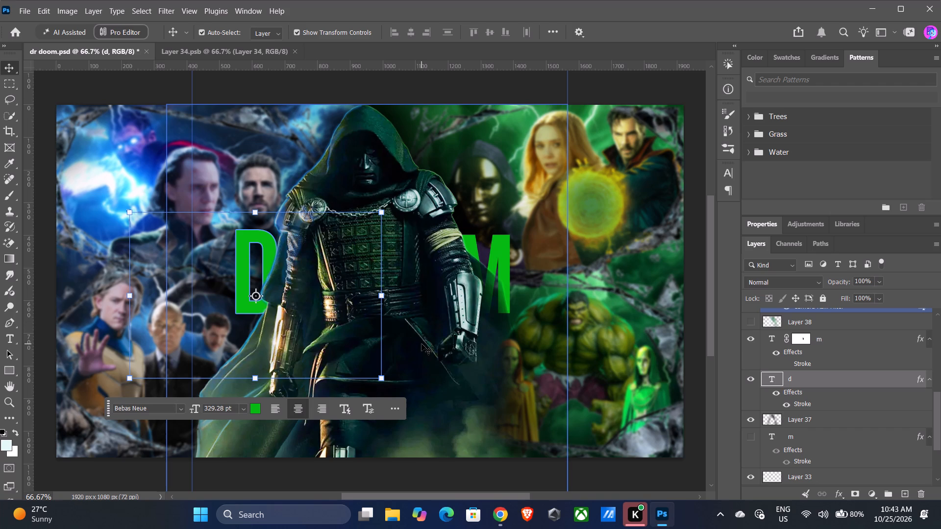
Set the stroke colour of the d text layer to black #000000.
click(802, 405)
double_click(802, 405)
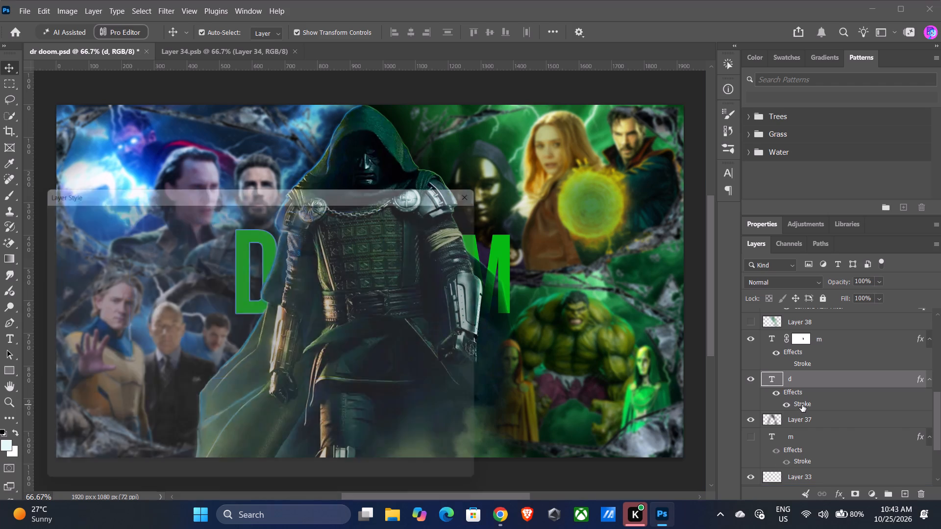
click(222, 337)
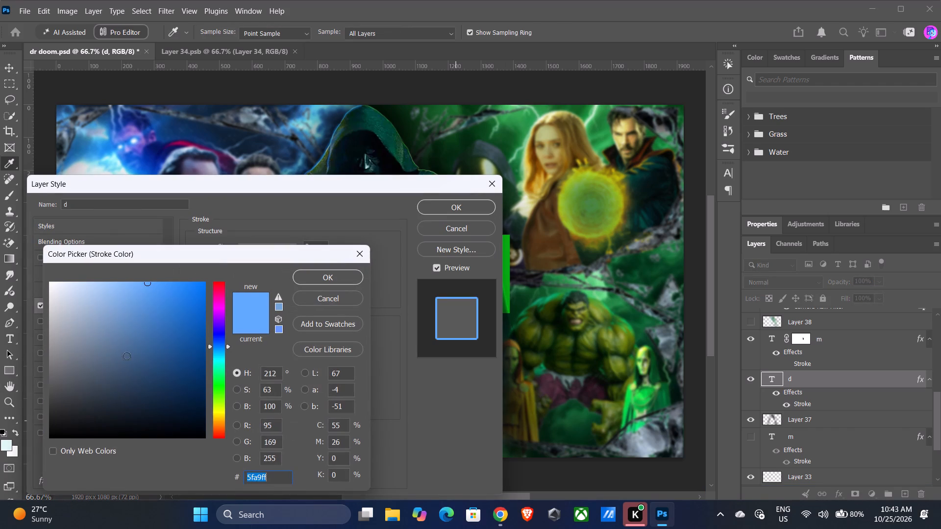
drag(26, 393, 0, 492)
drag(68, 388, 48, 494)
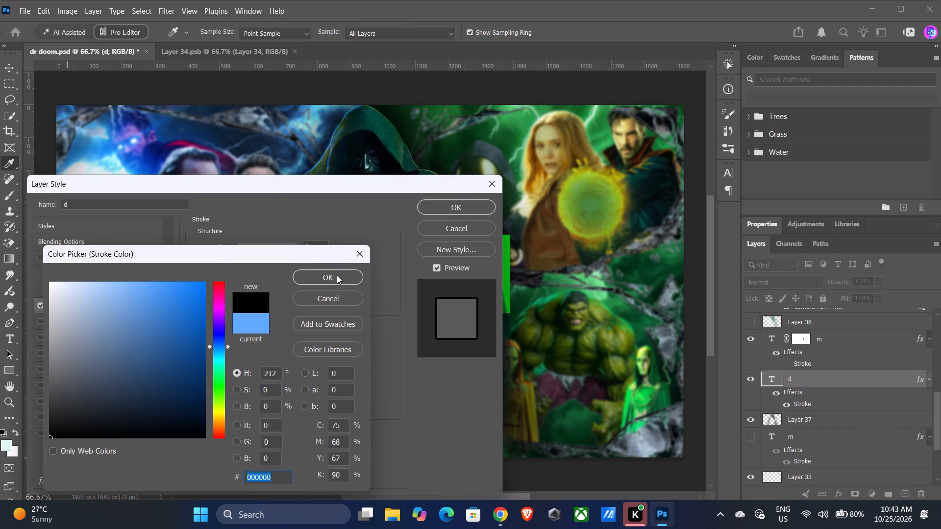
click(337, 275)
click(466, 208)
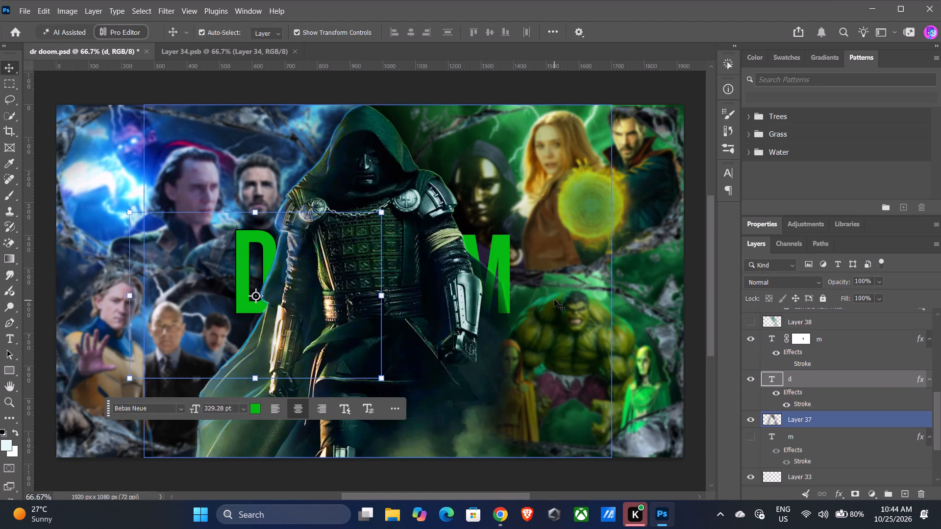
Turn on the stroke effect of the masked M title letter above the d layer and set its colour to black #000000.
click(492, 265)
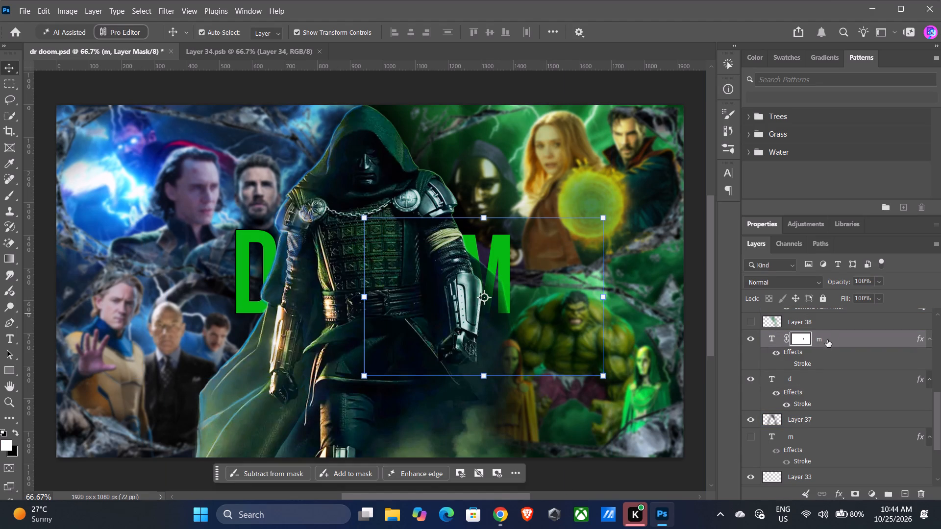
click(810, 364)
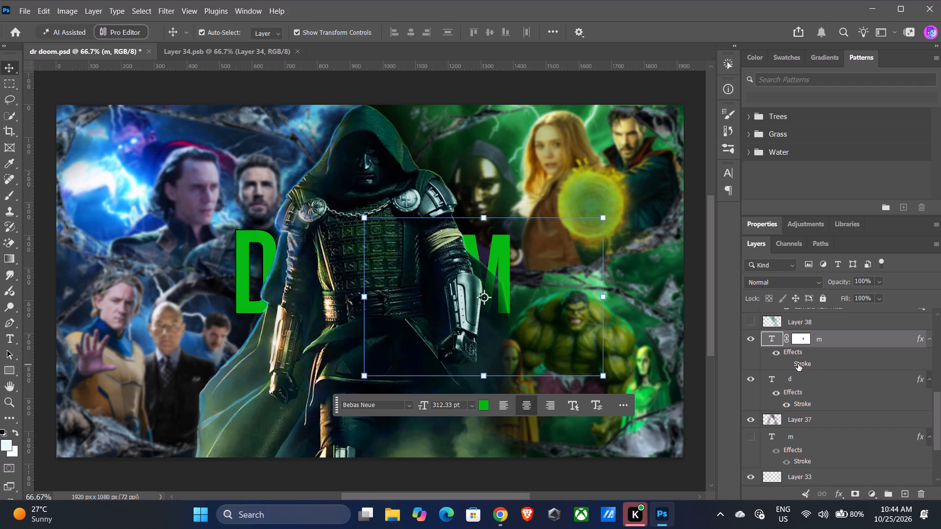
click(798, 364)
double_click(798, 364)
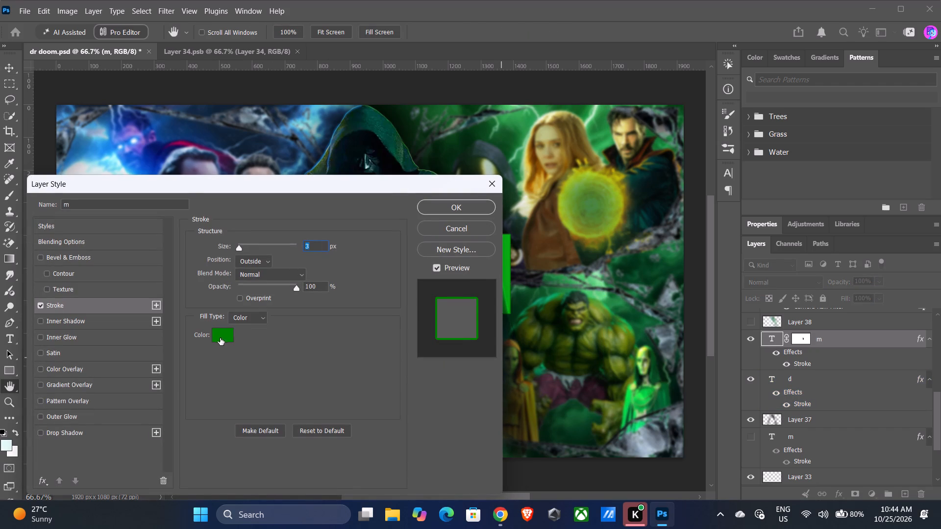
click(220, 336)
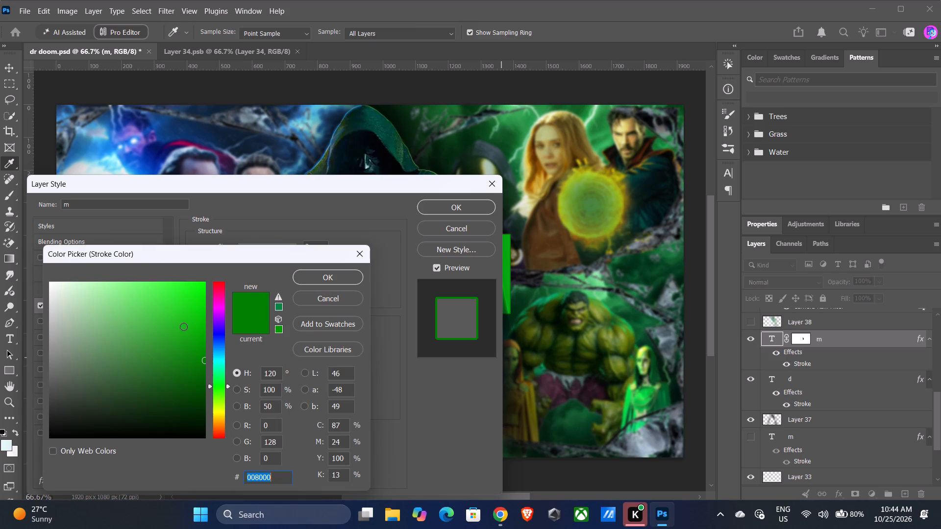
drag(188, 338, 0, 499)
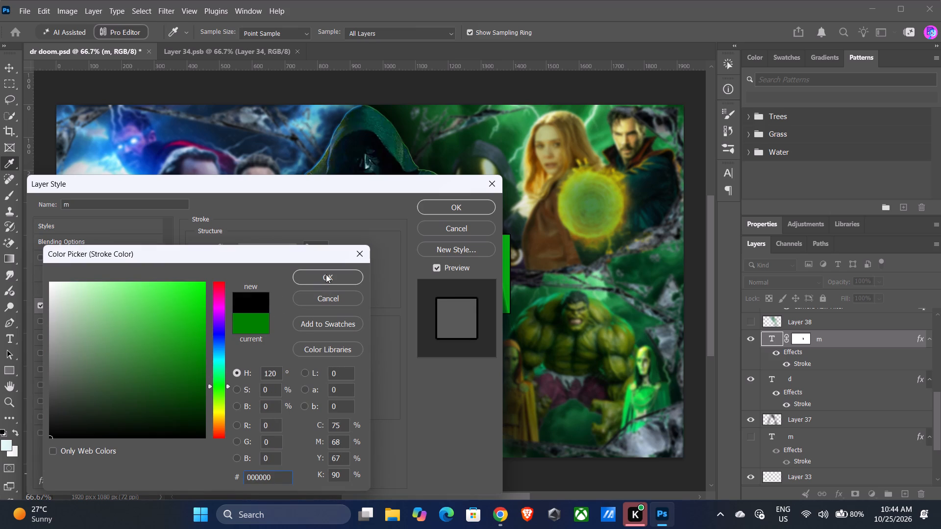
click(326, 274)
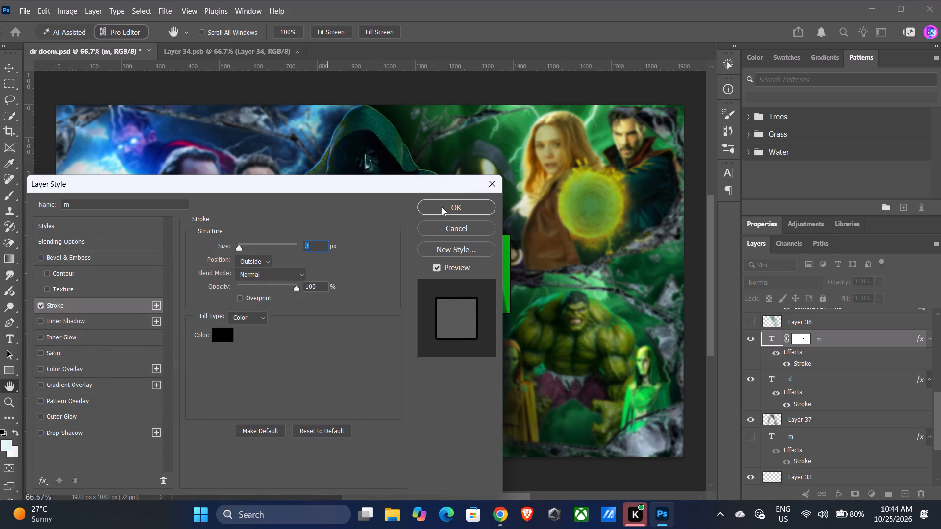
click(442, 206)
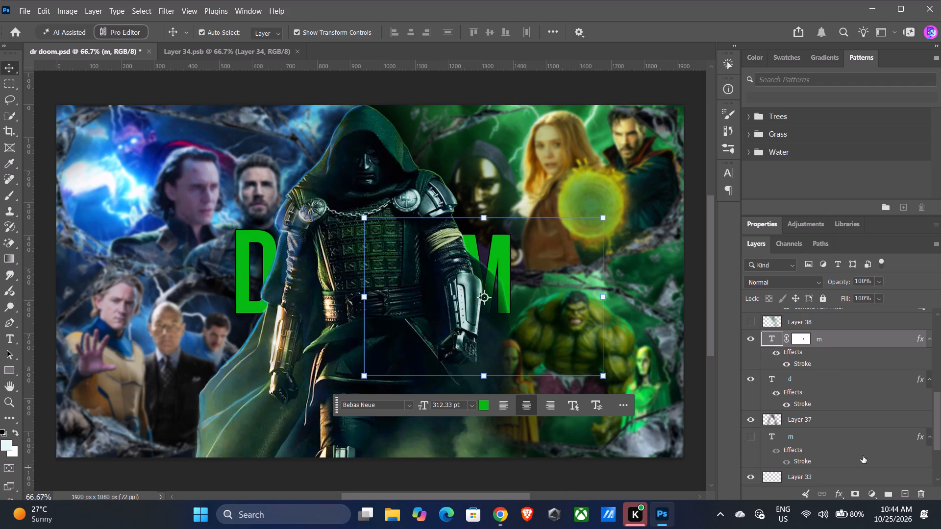
Add a gradient overlay to the d text layer and delete the gradient's two middle colour stops.
click(813, 378)
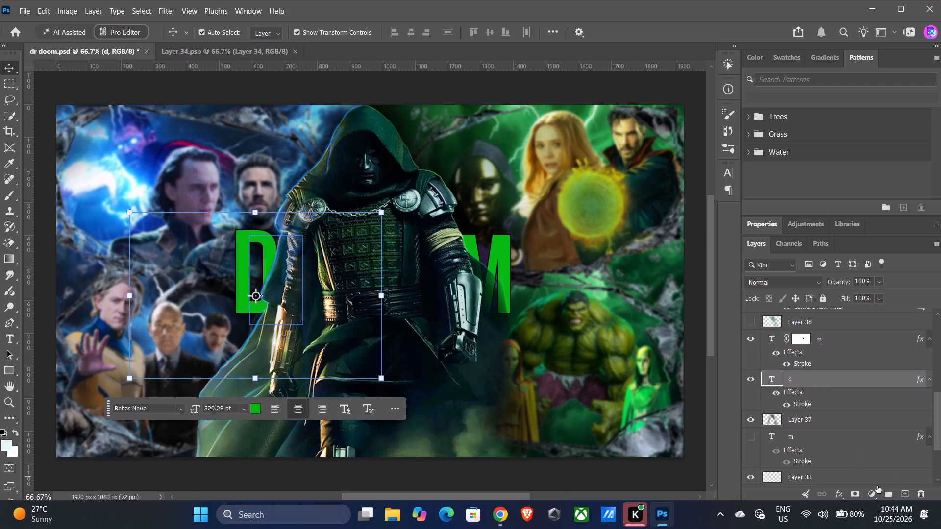
click(838, 496)
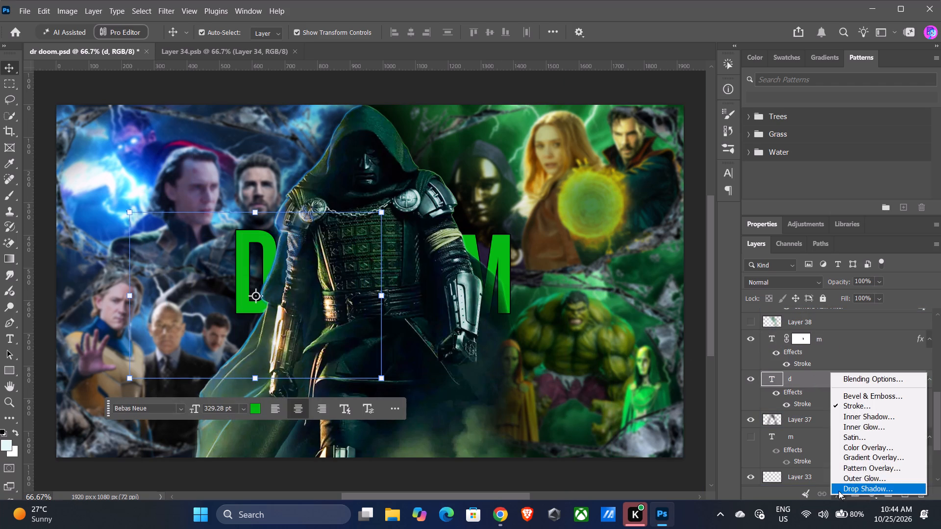
click(850, 457)
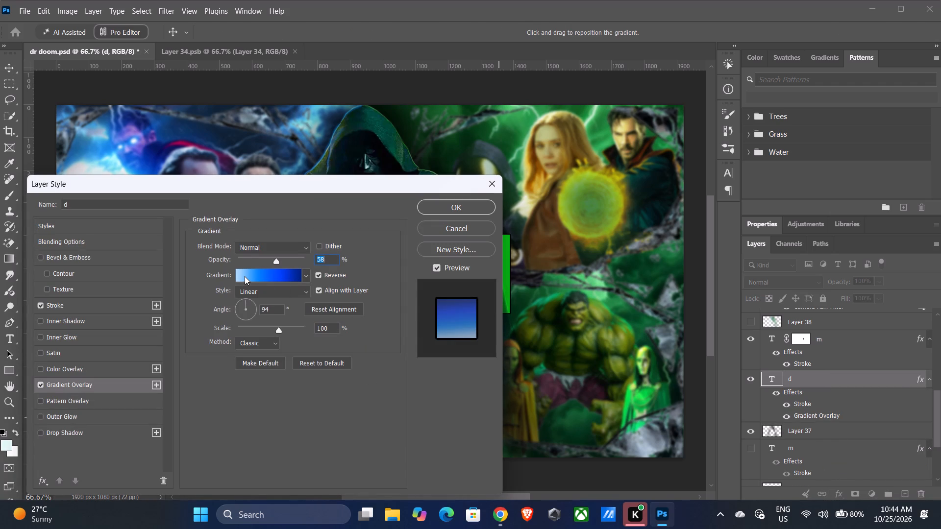
click(243, 276)
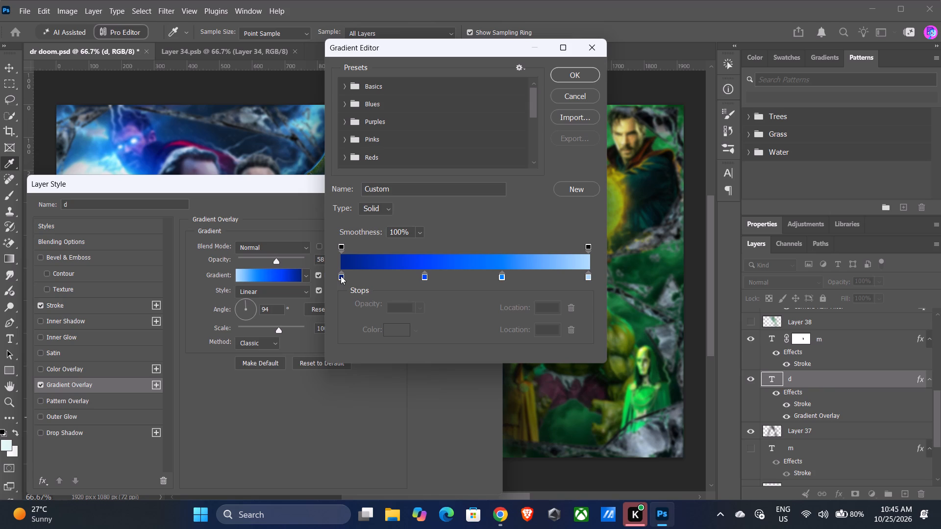
click(421, 278)
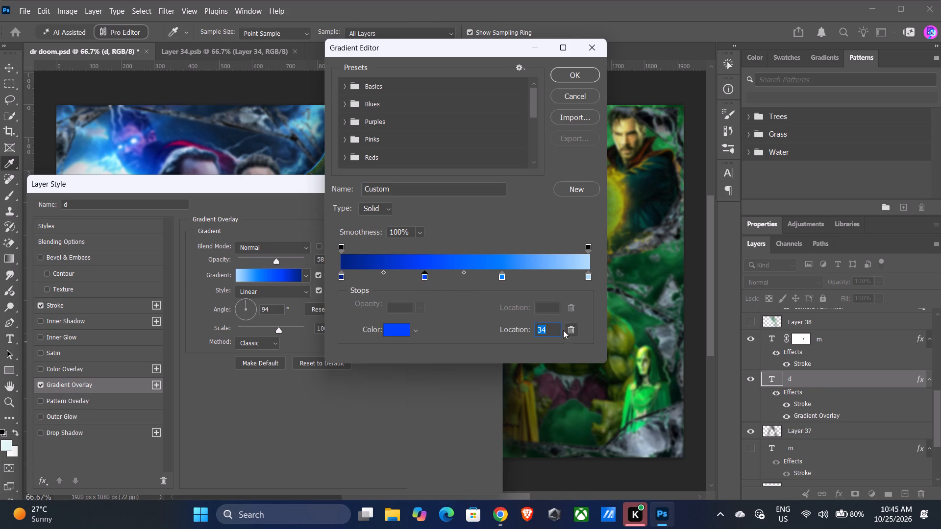
click(567, 328)
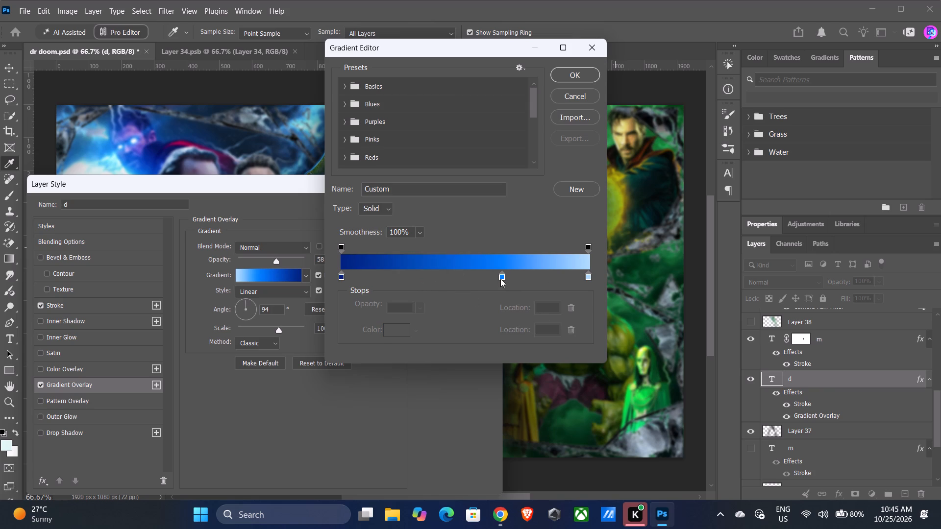
click(499, 276)
click(569, 330)
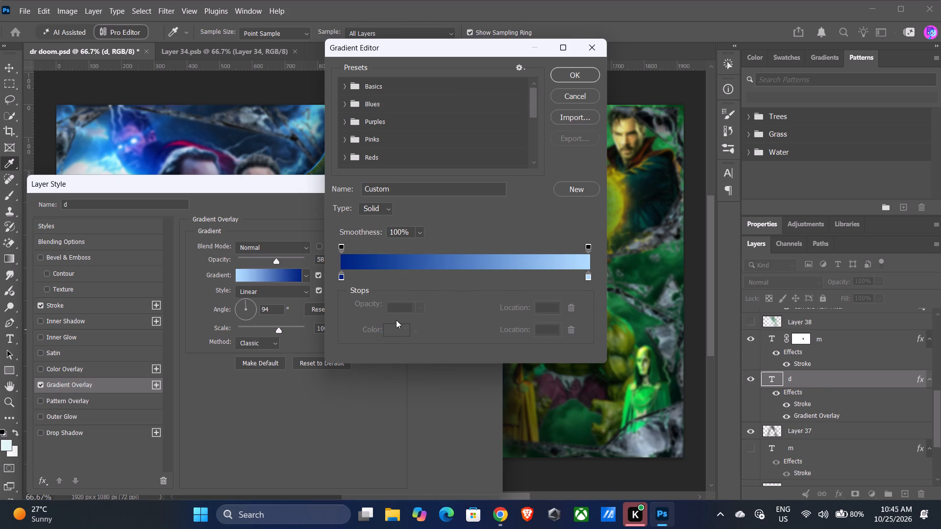
Recolour the dark blue start stop of the D letter's gradient with the copied green #05b912.
click(341, 277)
click(385, 330)
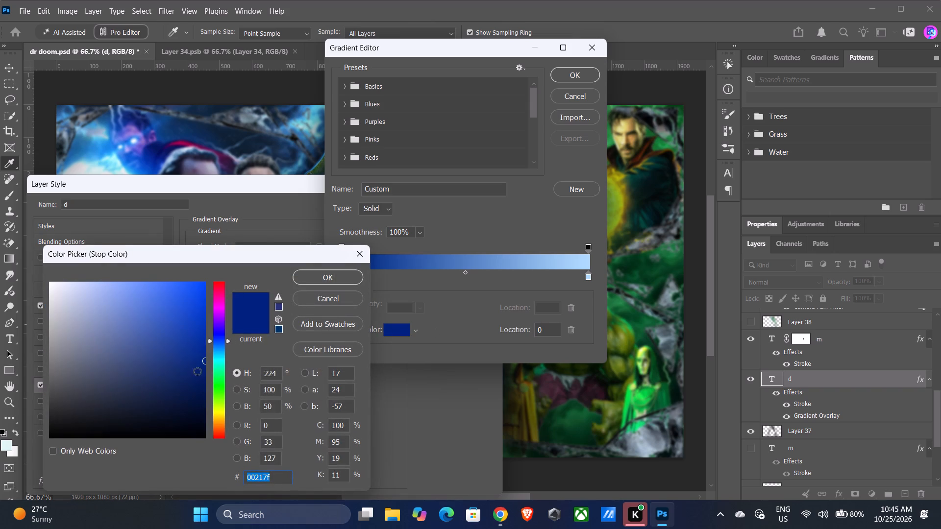
click(220, 396)
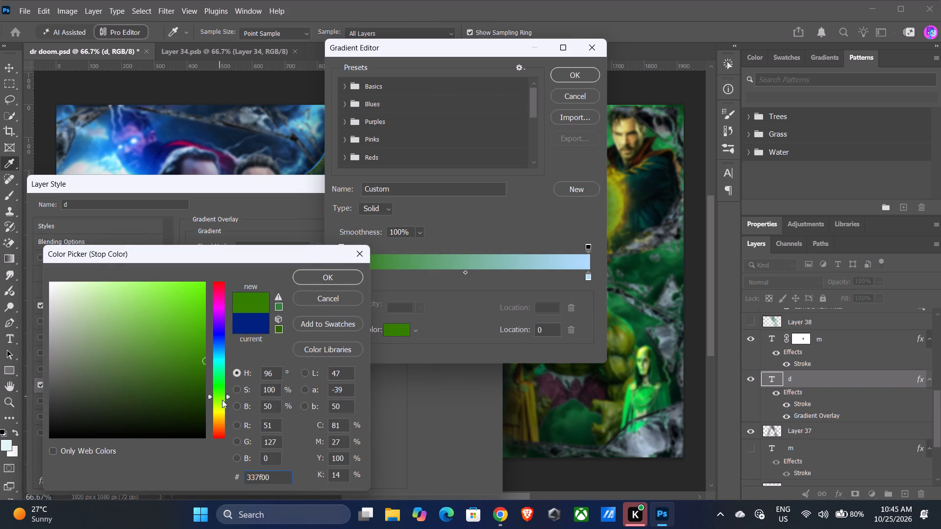
click(222, 400)
drag(222, 396, 222, 392)
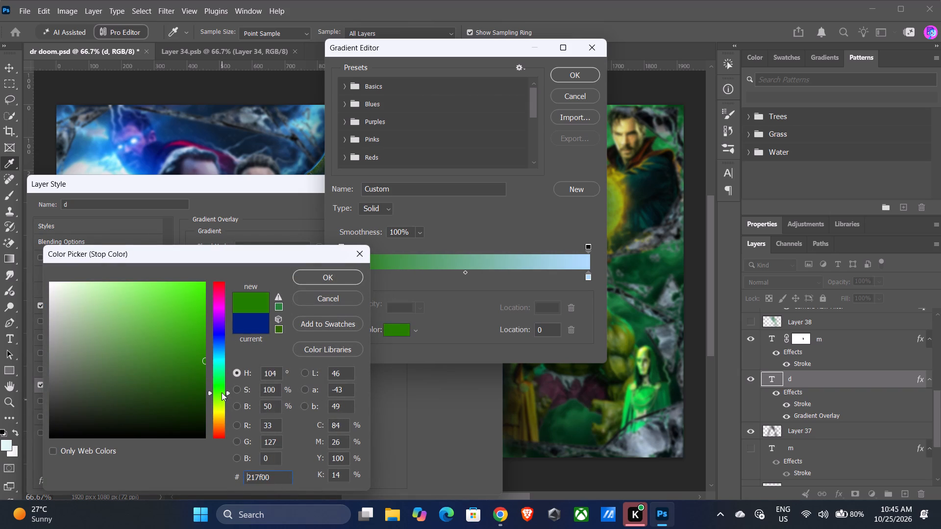
drag(222, 392, 222, 391)
drag(192, 352, 203, 342)
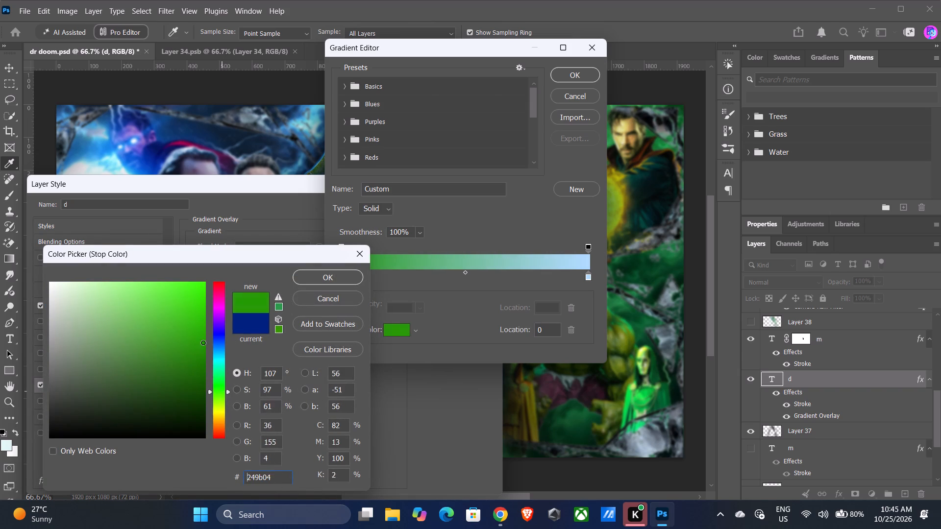
drag(203, 342, 218, 363)
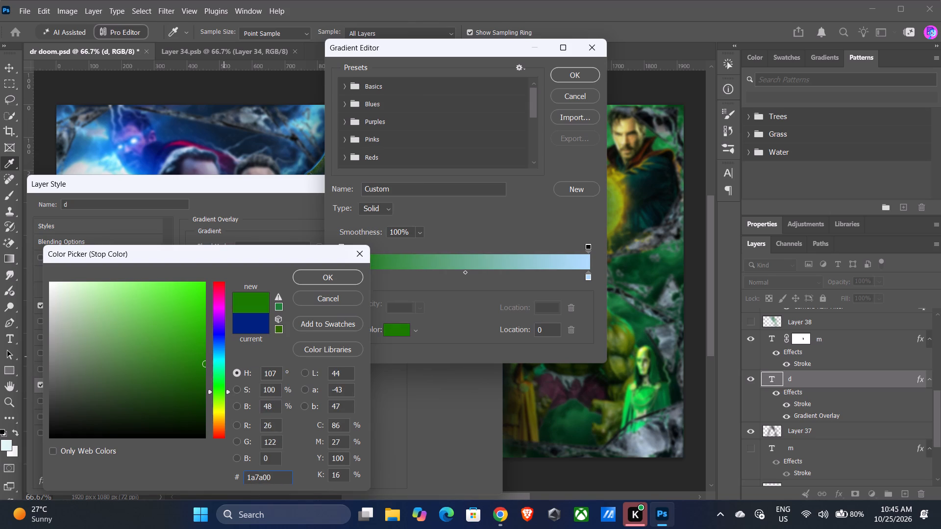
drag(275, 478, 230, 483)
key(ctrl+v)
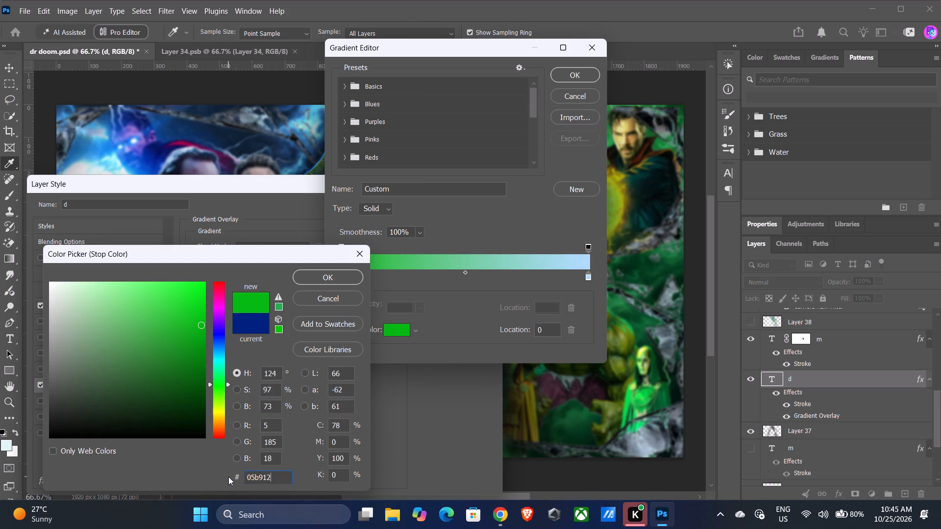
click(338, 279)
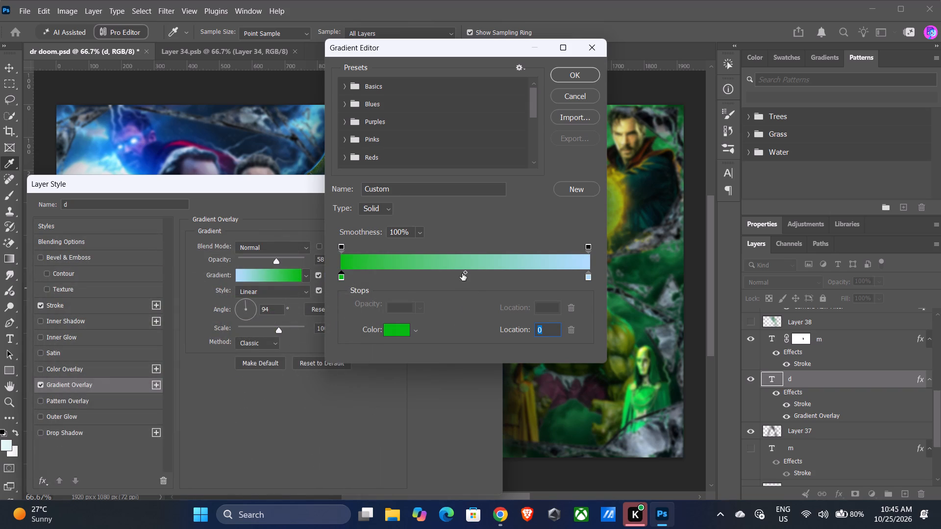
Move the gradient's green stop to location 75 with the midpoint at 65, and apply the overlay to the D letter.
drag(463, 272, 503, 274)
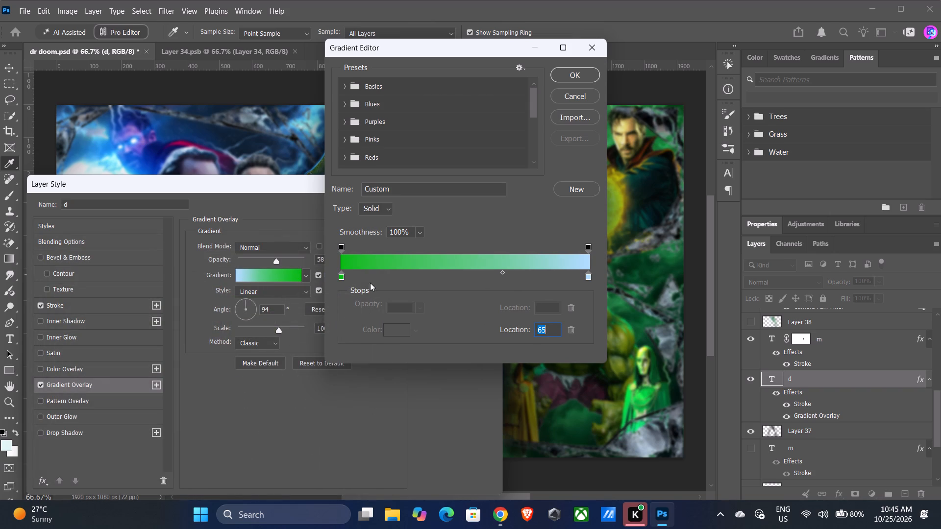
drag(342, 275, 453, 281)
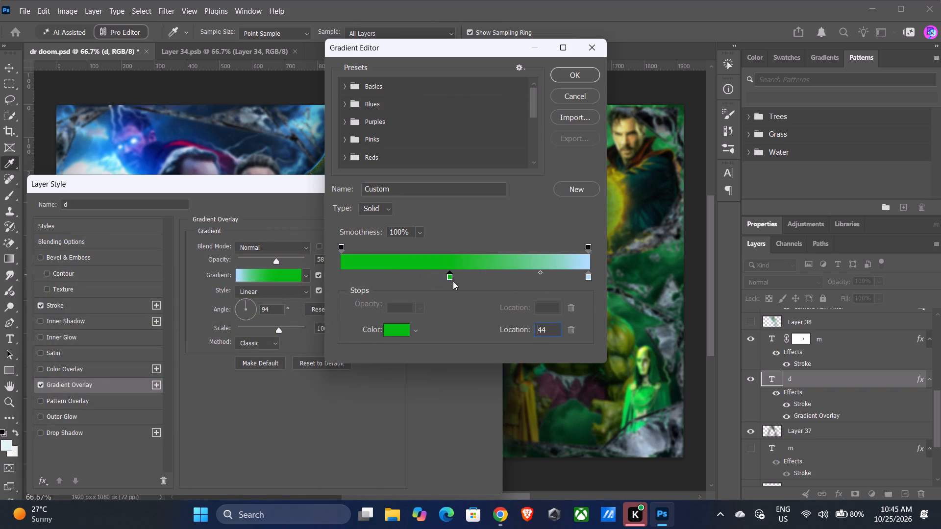
drag(453, 281, 506, 282)
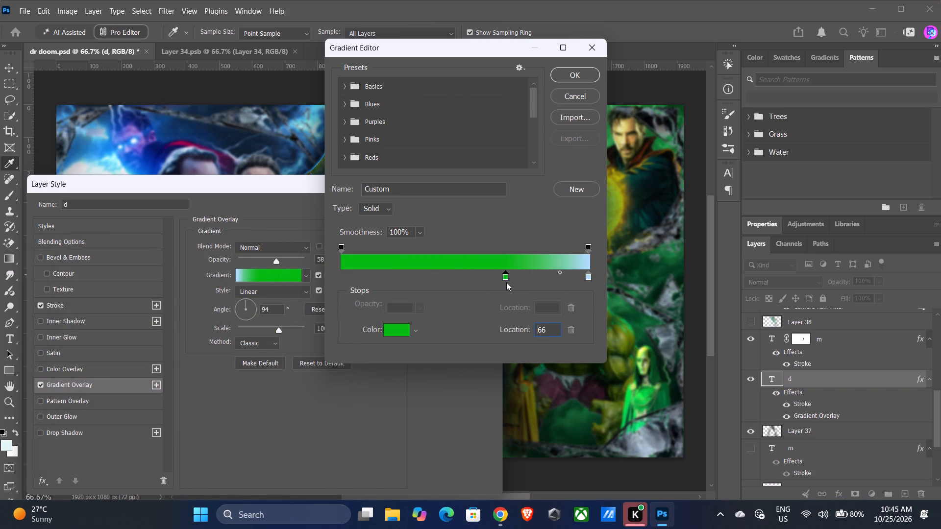
drag(506, 282, 516, 282)
drag(515, 276, 529, 275)
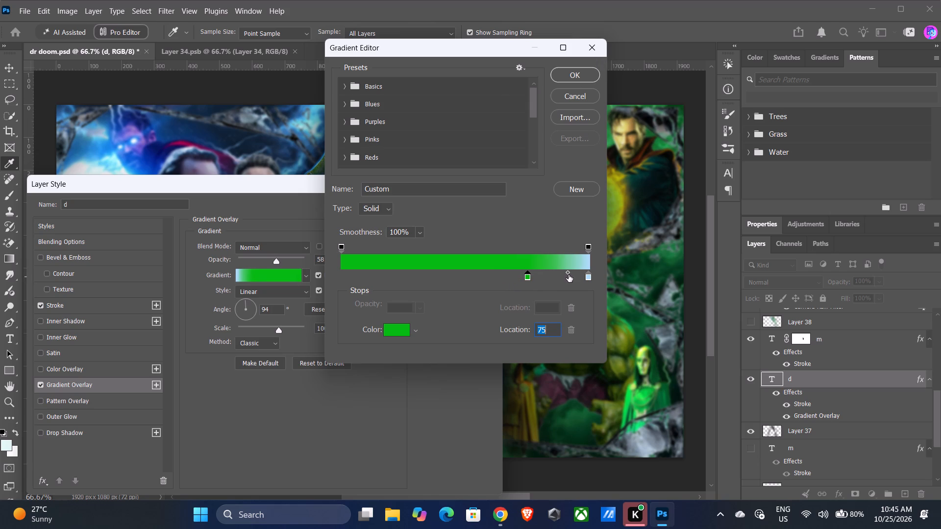
click(569, 273)
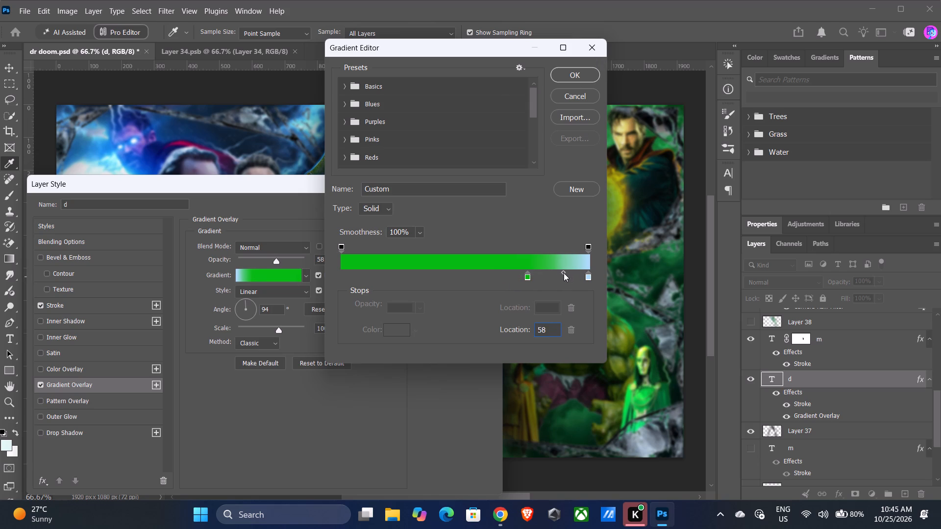
click(573, 74)
click(460, 205)
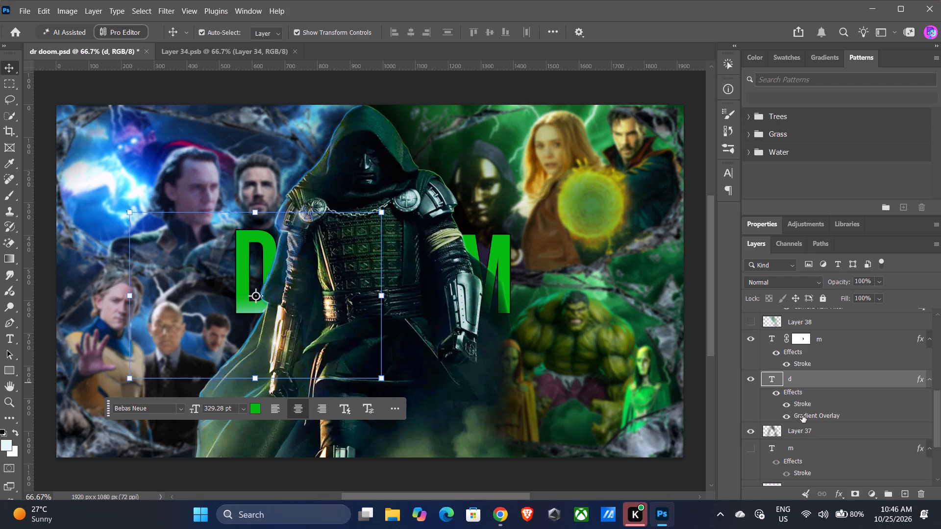
Compare the D letter with and without its gradient overlay, leaving the overlay hidden.
click(789, 416)
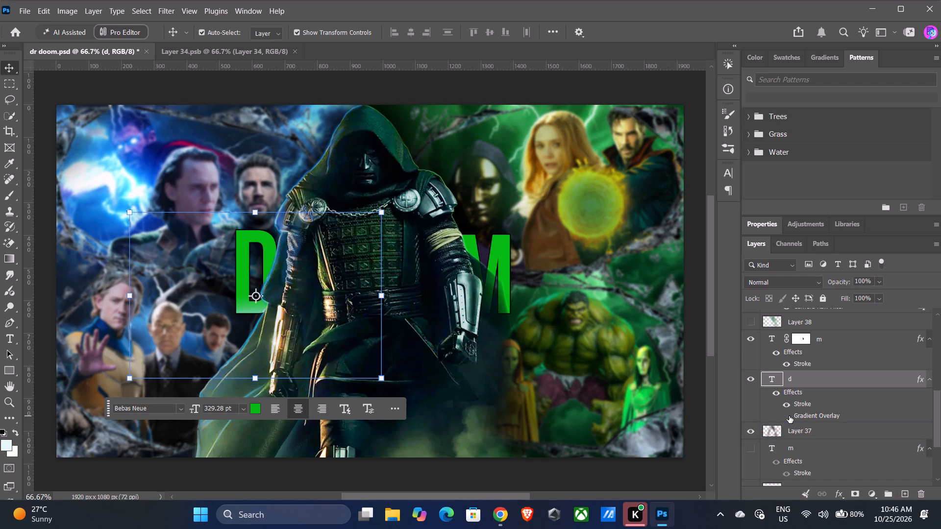
click(789, 416)
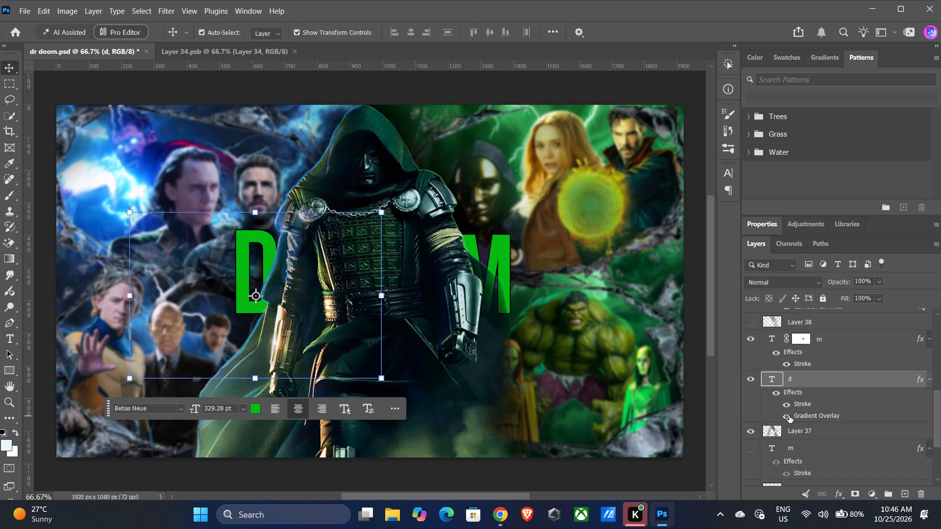
click(789, 416)
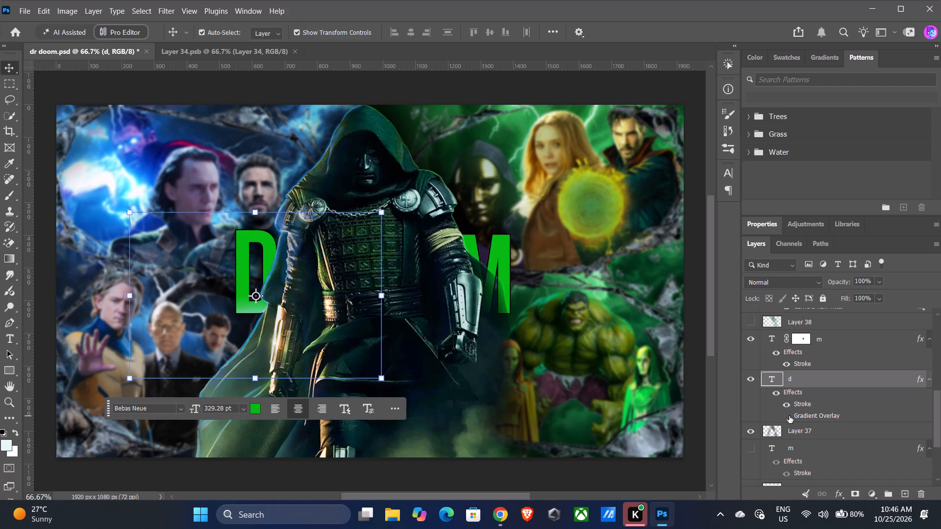
Stamp all visible layers into a new merged layer.
scroll(794, 459, up, 13)
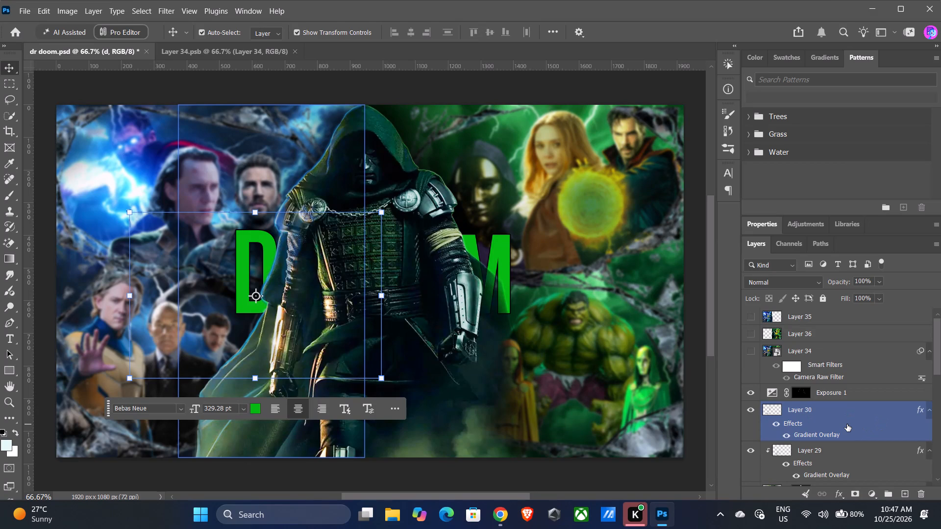
key(ctrl+alt+shift+e)
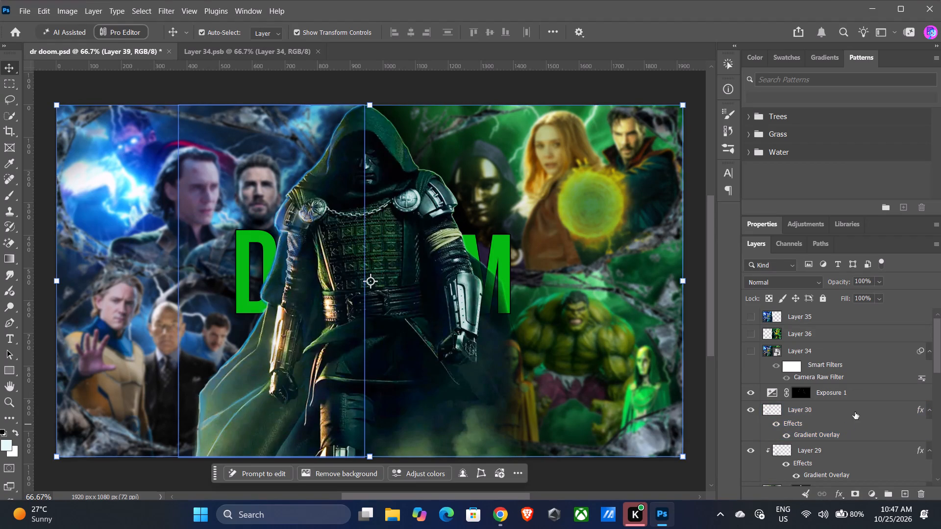
scroll(867, 404, up, 8)
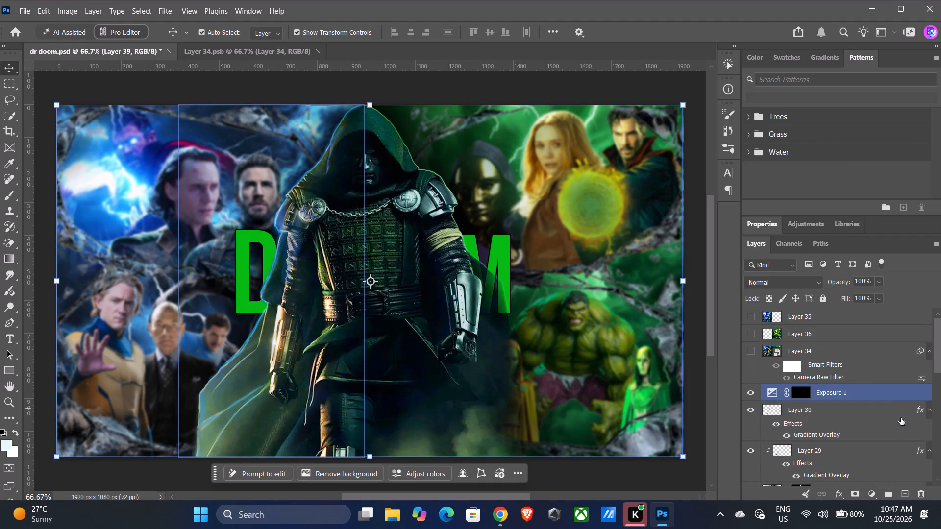
Move the merged Layer 39 to the top of the layer stack, above Layer 35.
scroll(872, 433, down, 3)
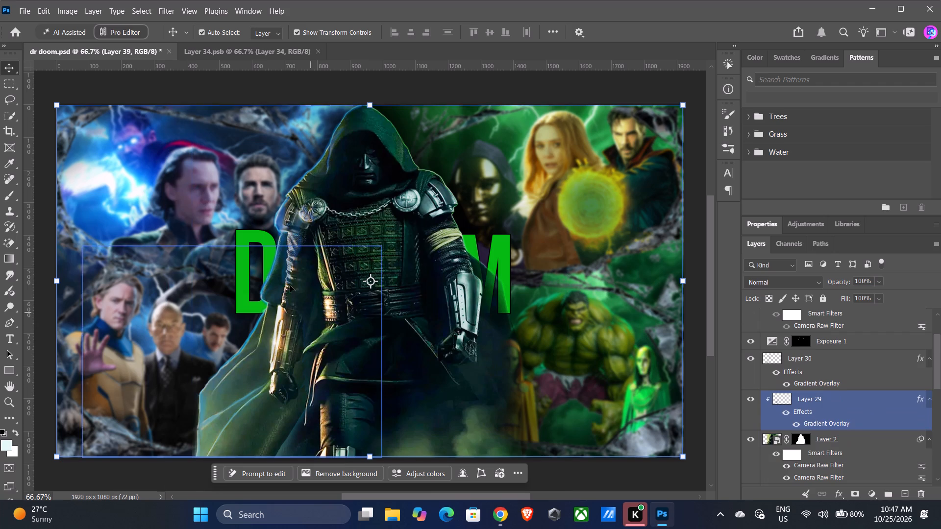
click(594, 132)
click(594, 132)
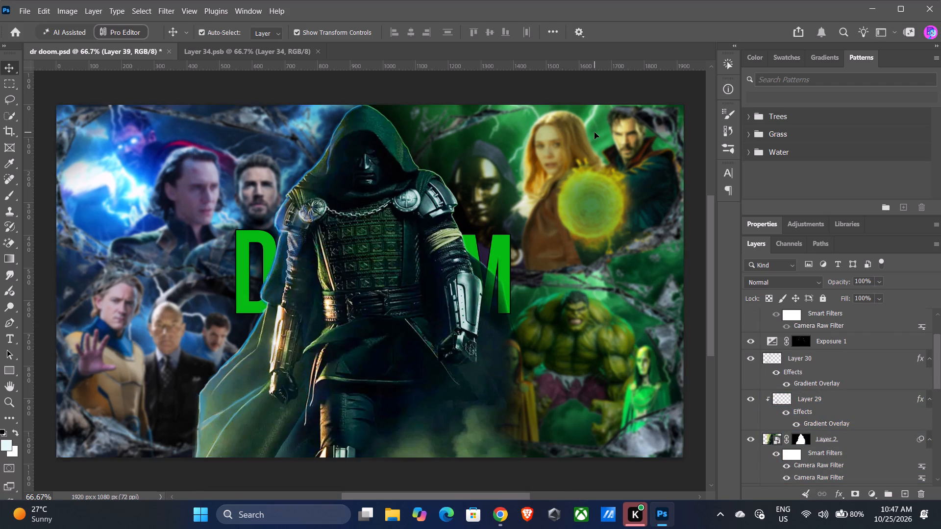
scroll(861, 363, down, 6)
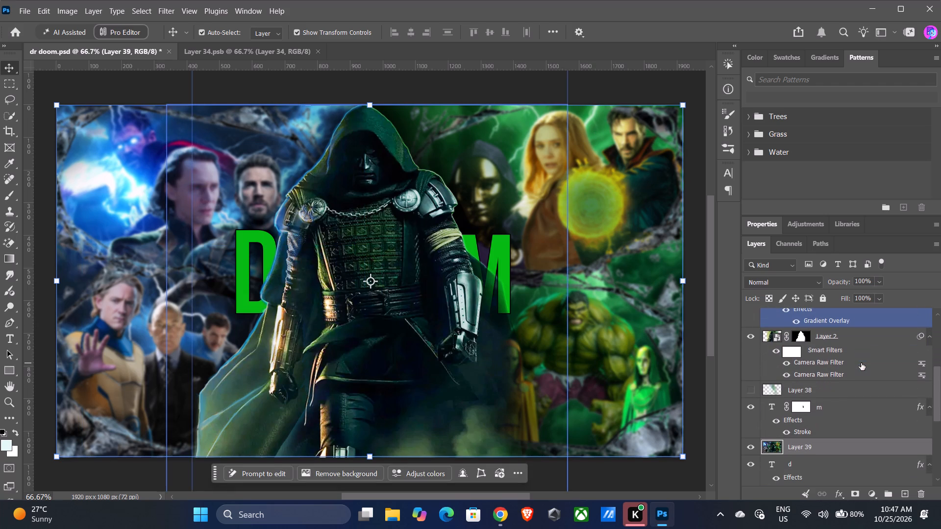
drag(823, 452, 813, 308)
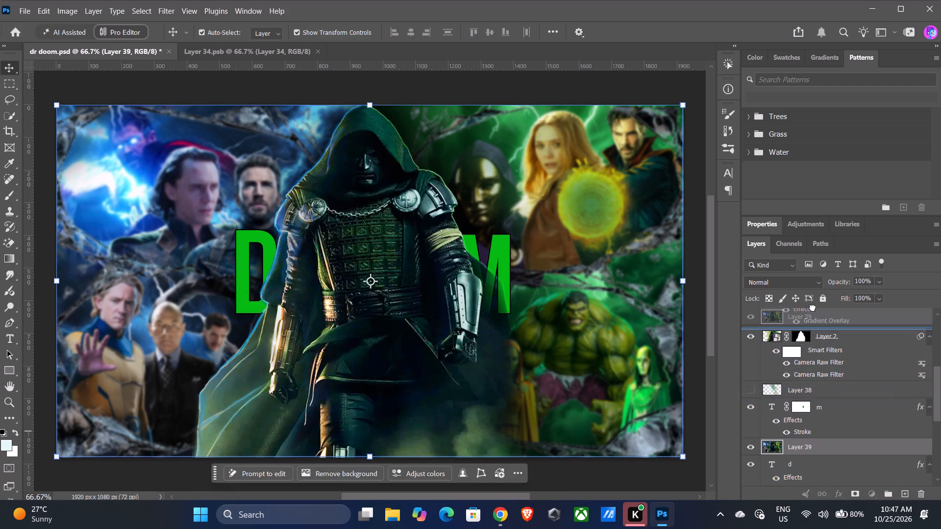
drag(813, 308, 813, 248)
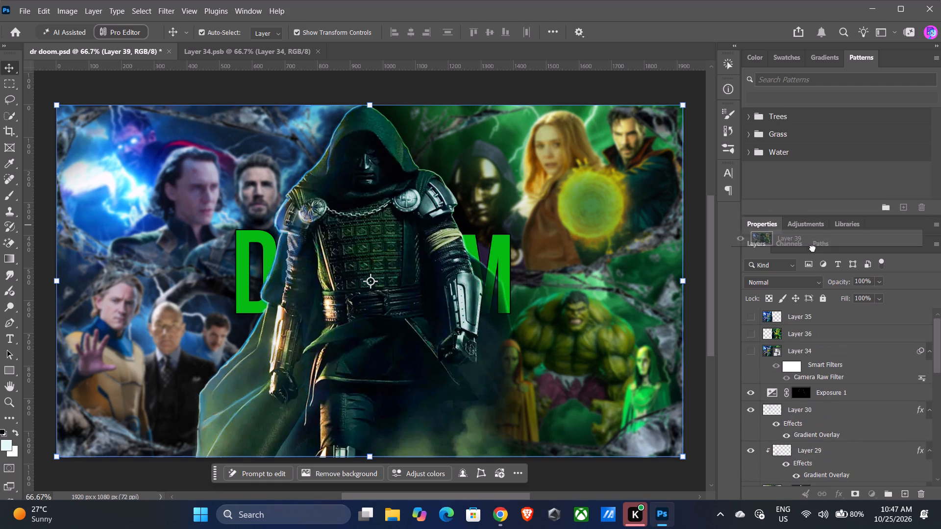
drag(813, 248, 822, 301)
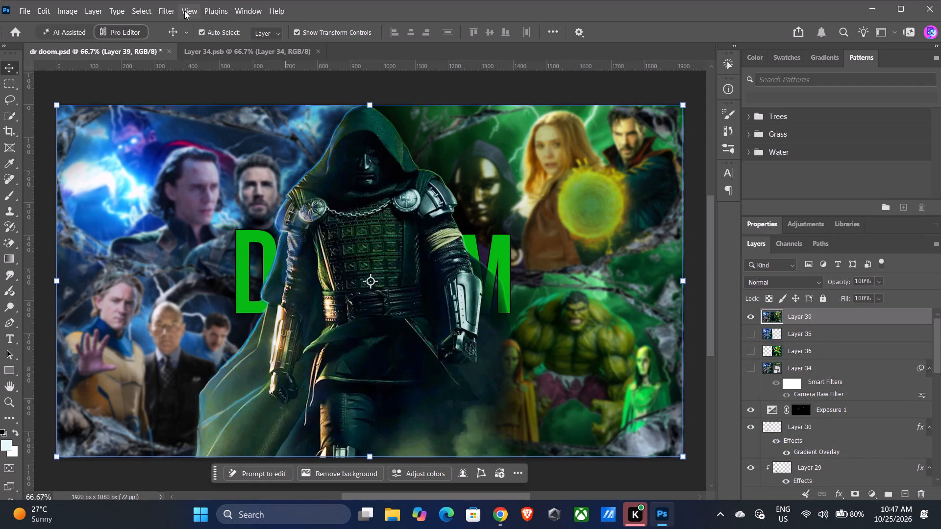
Start the Camera Raw Filter on the merged layer and set Exposure to +0.70.
click(172, 11)
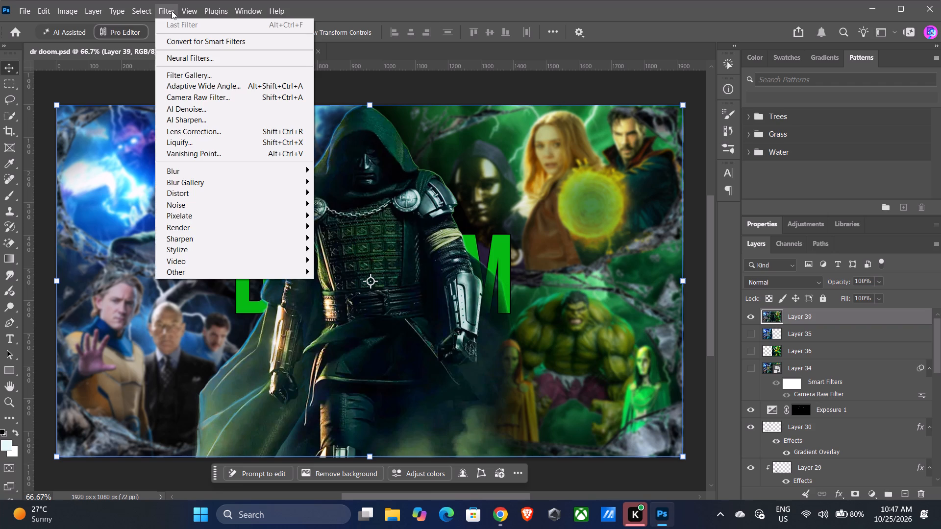
click(203, 93)
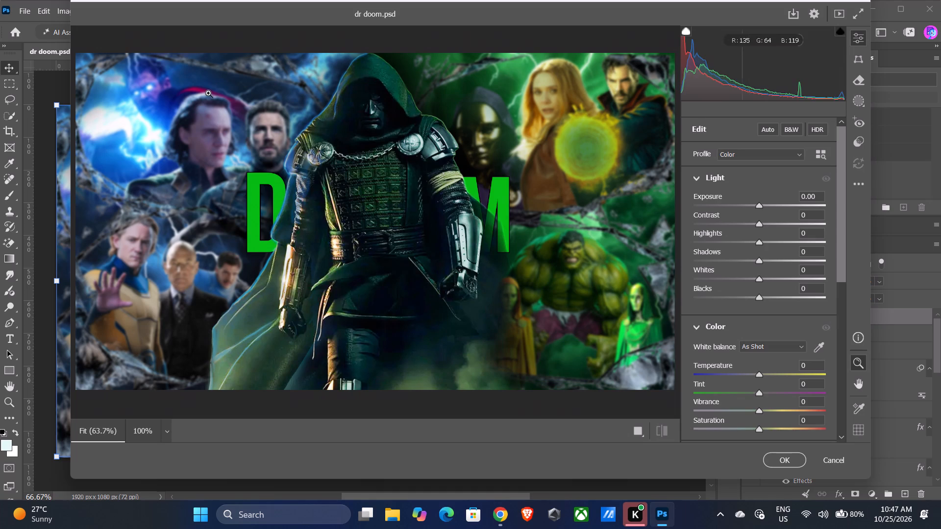
click(769, 204)
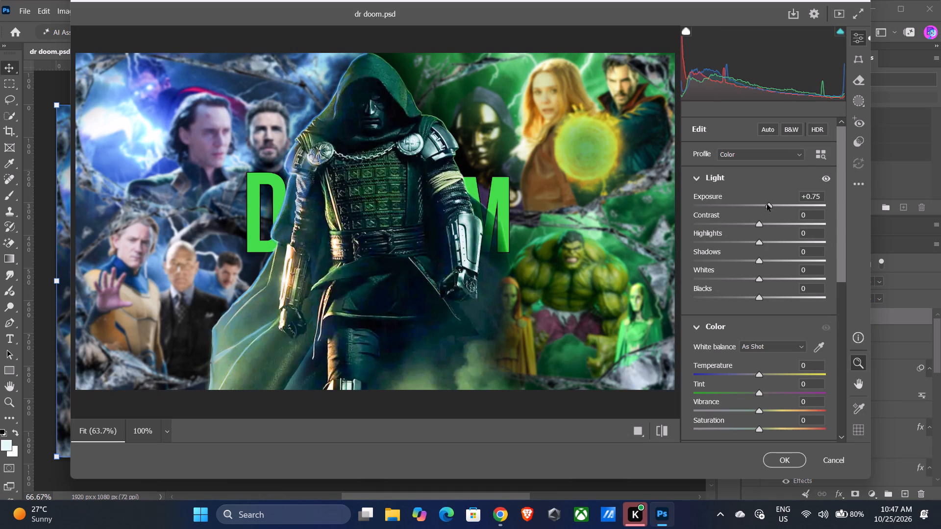
click(766, 204)
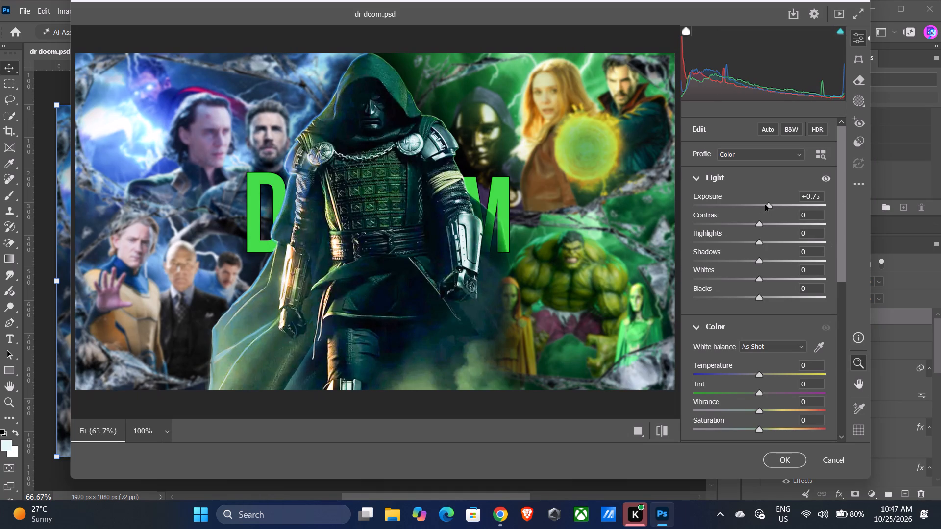
click(765, 205)
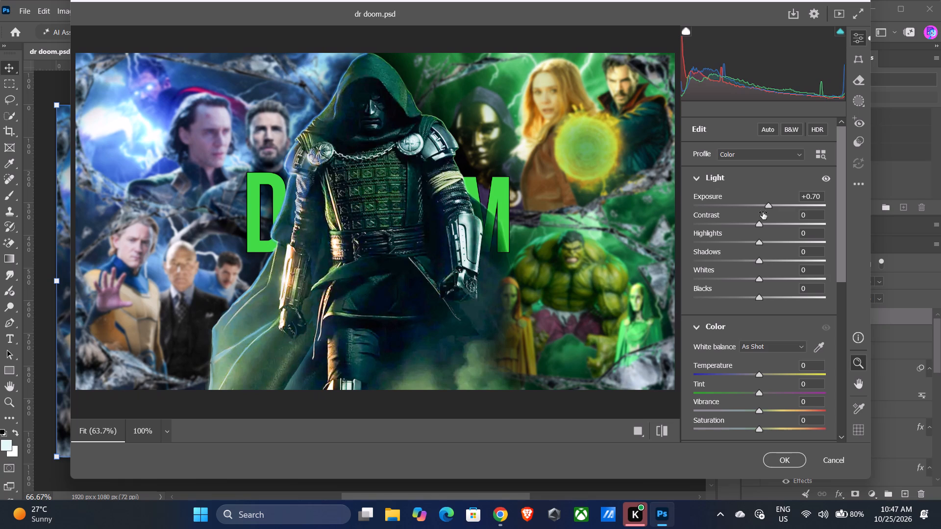
Try stronger and weaker contrast on the merged image and settle on Contrast +42.
click(768, 223)
click(774, 223)
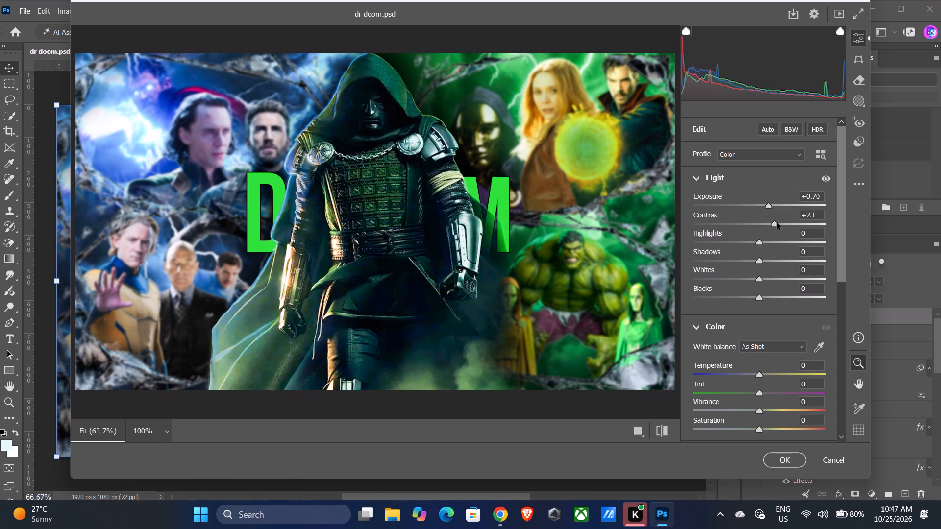
click(779, 223)
click(783, 223)
click(788, 223)
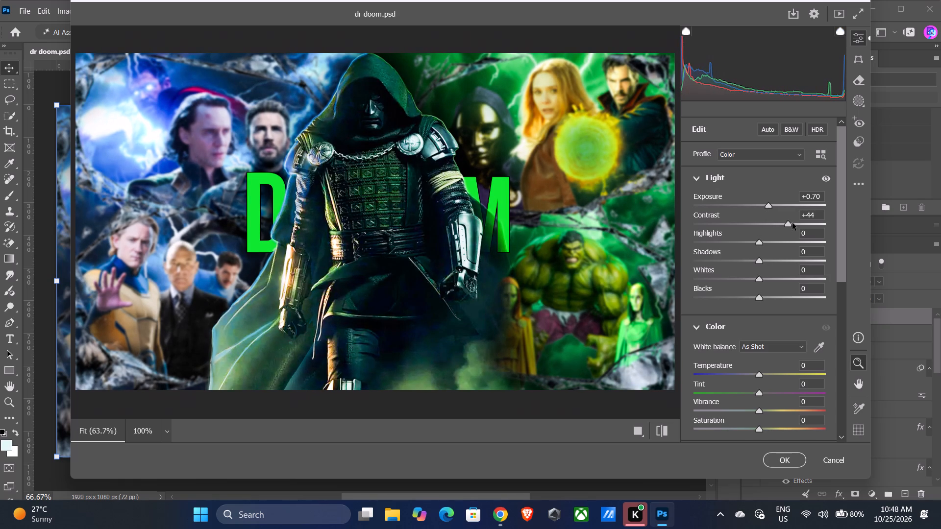
click(792, 223)
drag(793, 223, 829, 226)
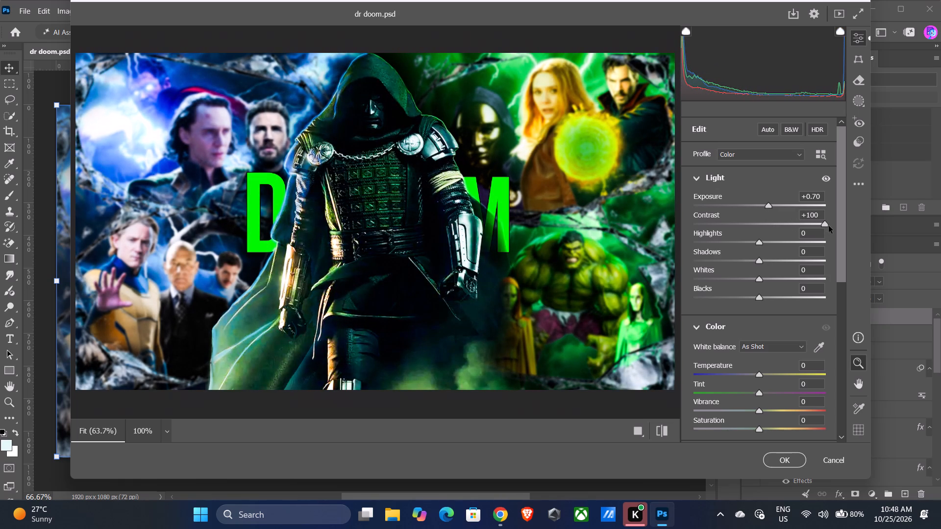
drag(829, 226, 816, 229)
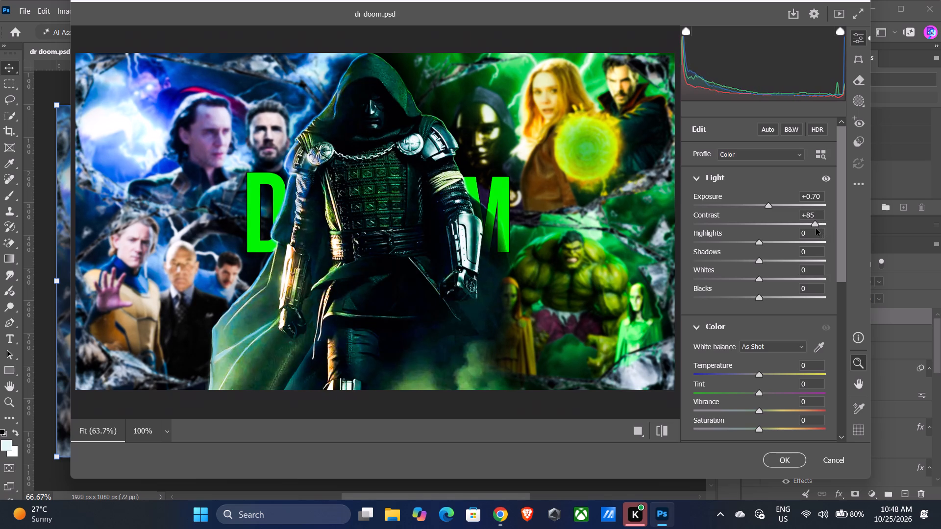
drag(816, 229, 790, 233)
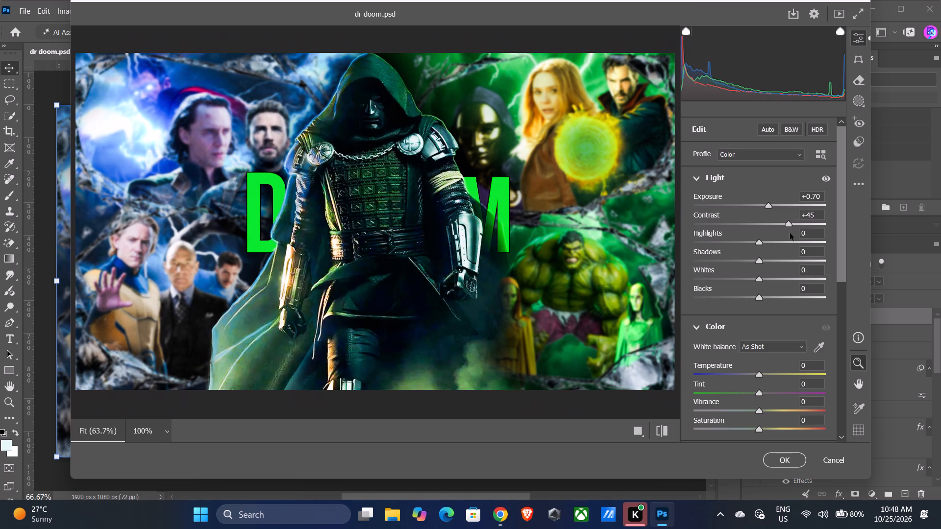
drag(790, 233, 717, 243)
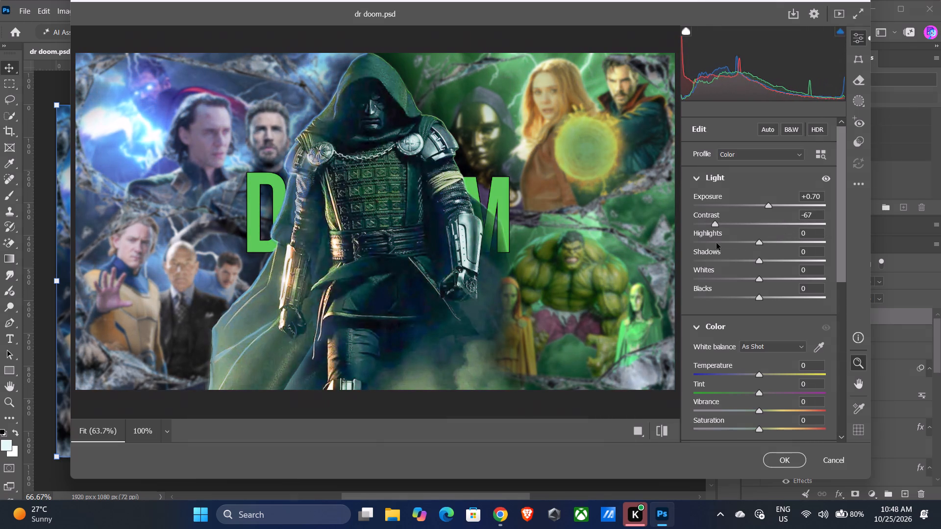
drag(717, 243, 788, 253)
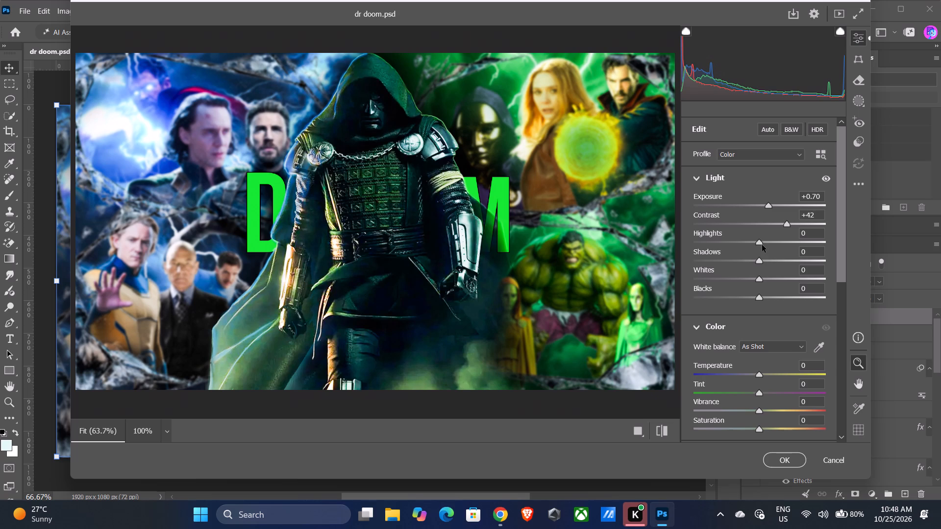
Set the merged image's Highlights to +57 and, after trying darker and lighter values, Shadows to +32.
click(773, 241)
drag(780, 243, 784, 244)
click(791, 244)
click(797, 245)
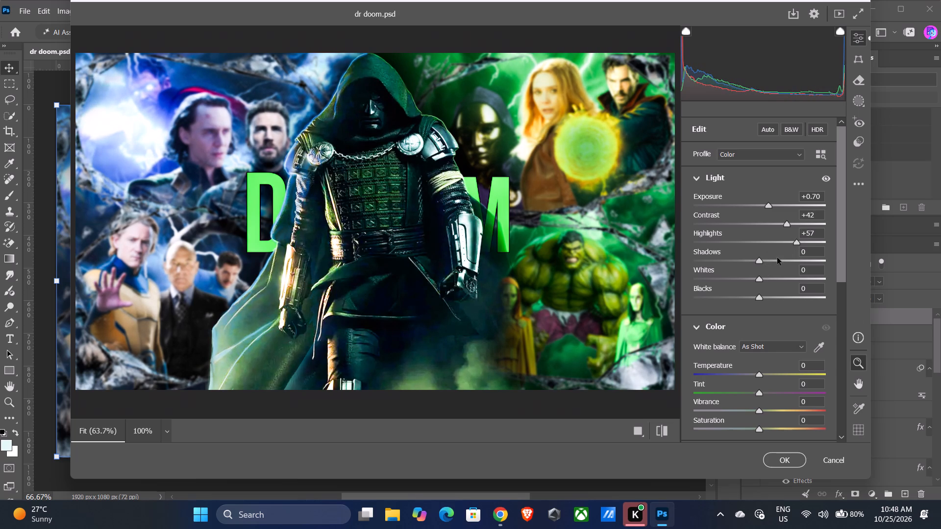
click(777, 258)
click(740, 262)
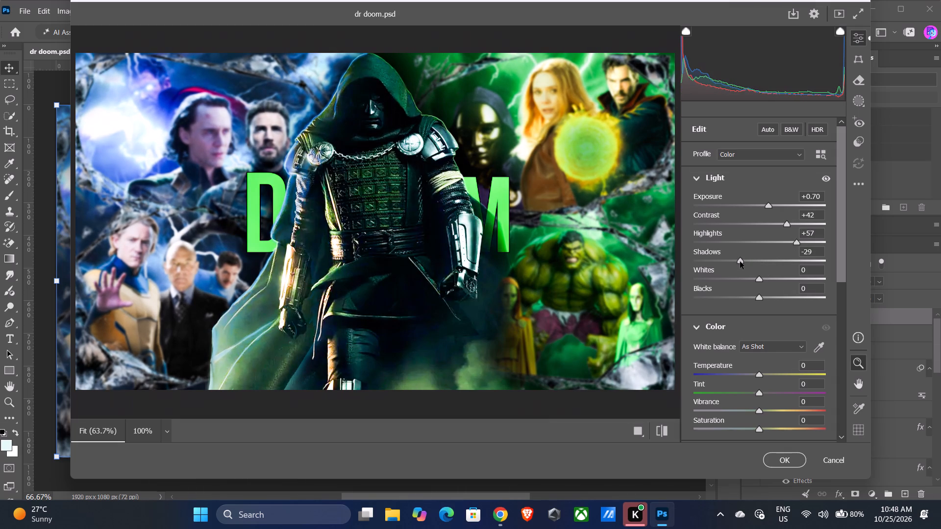
click(770, 261)
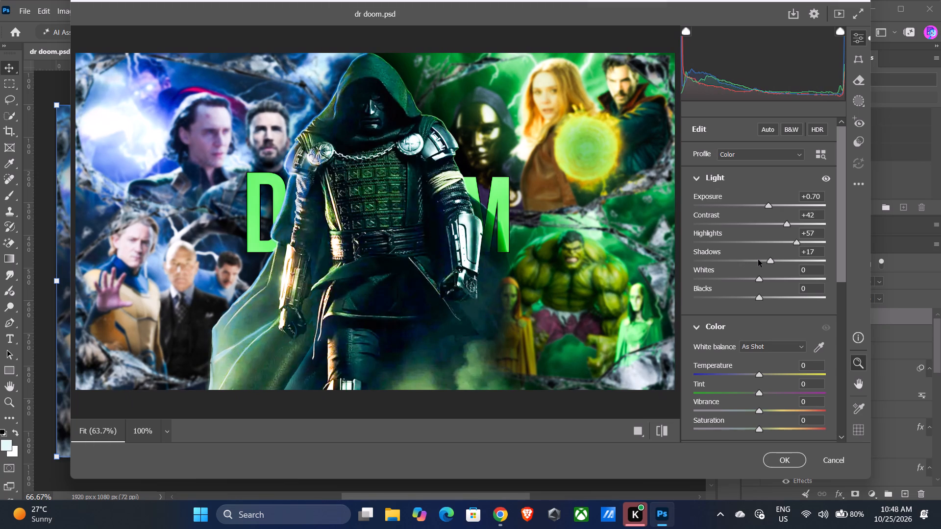
click(762, 259)
drag(755, 259, 749, 259)
drag(747, 259, 705, 260)
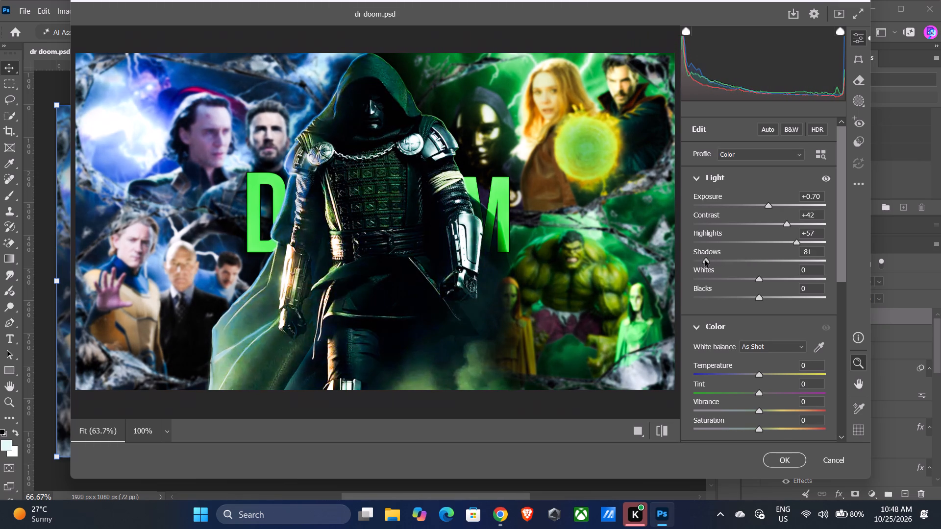
drag(705, 260, 780, 271)
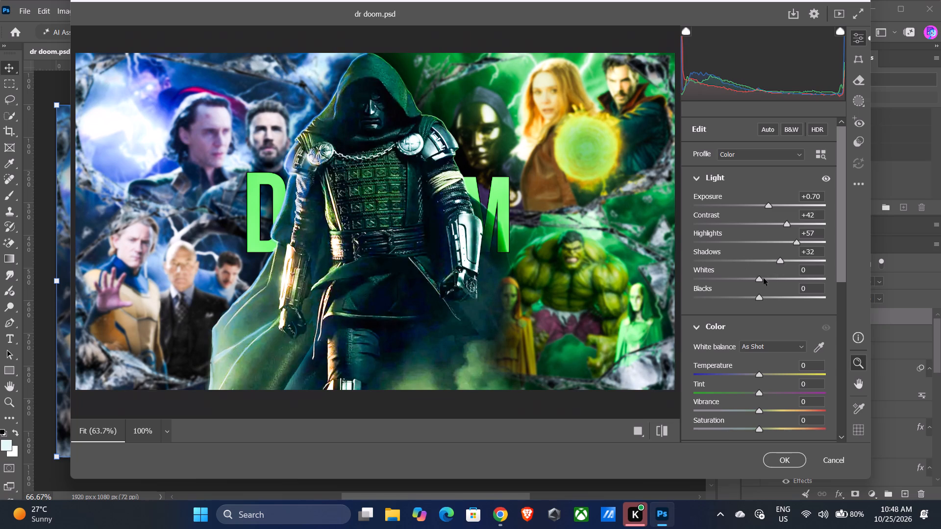
Try extreme Whites and Blacks values on the merged image, settling on Whites +1 and Blacks +22.
drag(760, 280, 680, 280)
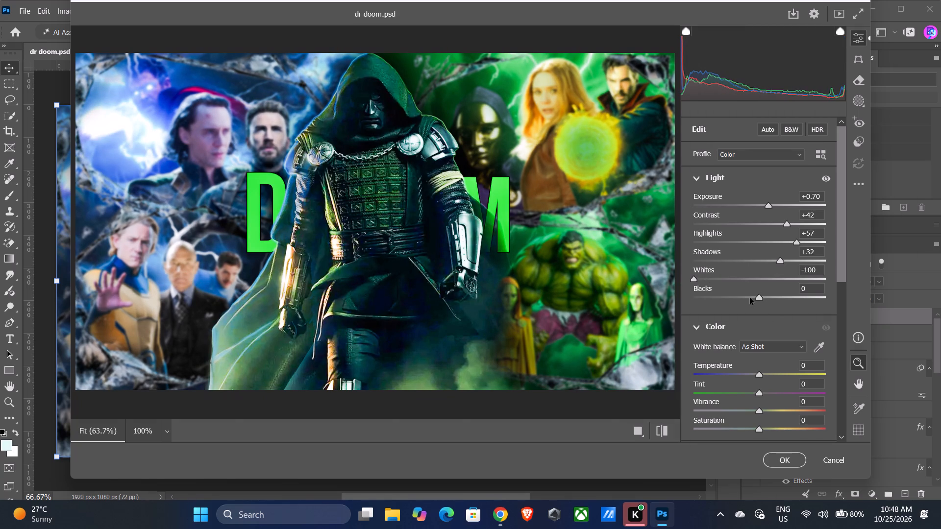
drag(759, 297, 704, 299)
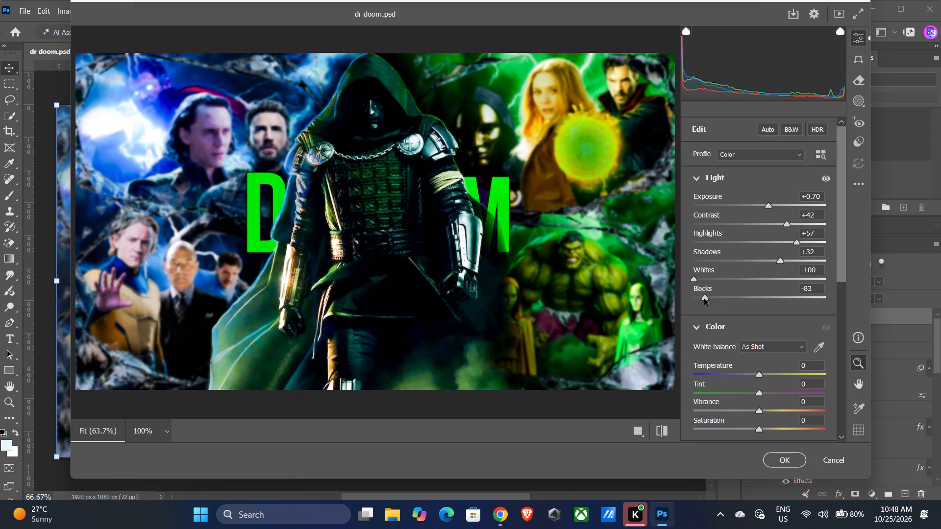
drag(704, 299, 776, 316)
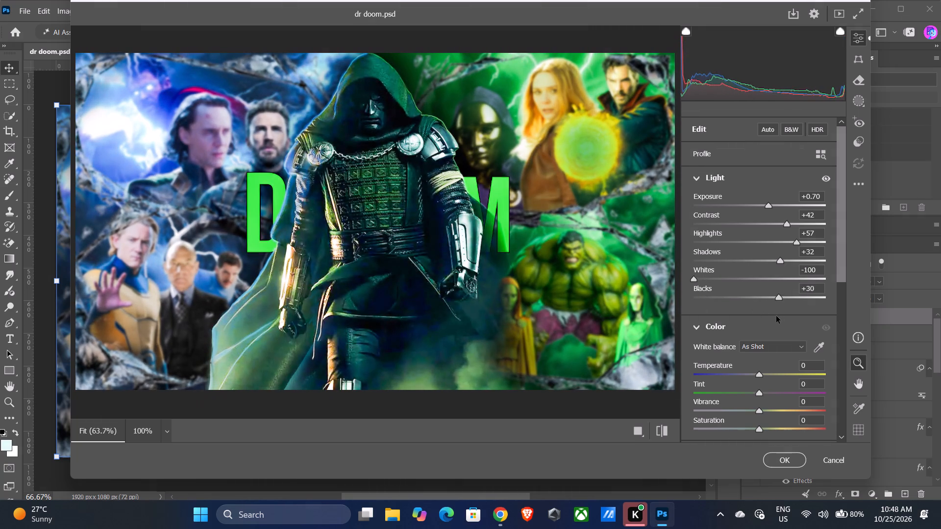
drag(776, 316, 746, 316)
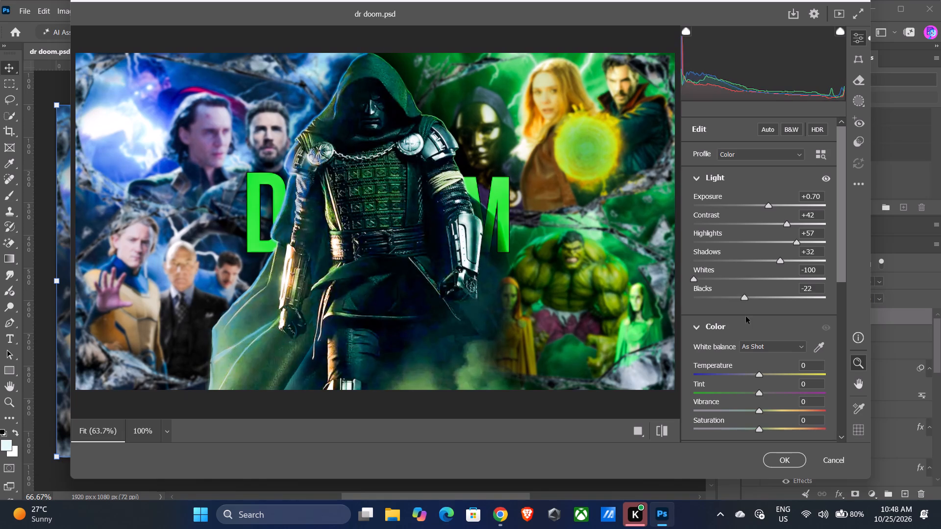
drag(746, 316, 763, 319)
drag(706, 279, 754, 280)
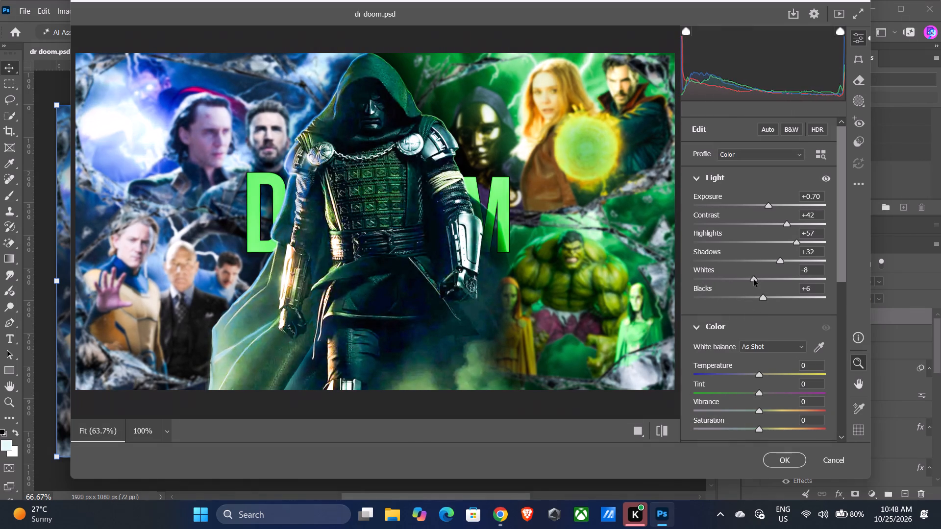
drag(754, 280, 760, 283)
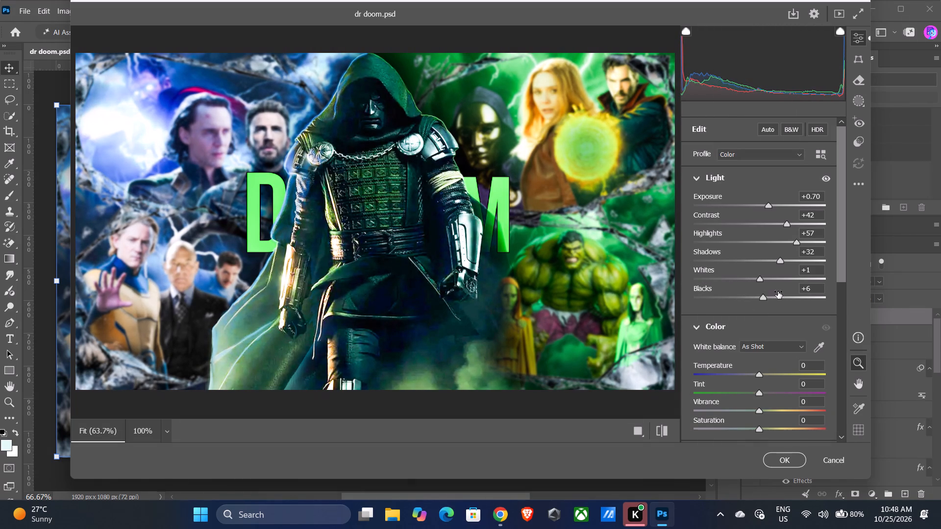
drag(761, 297, 759, 299)
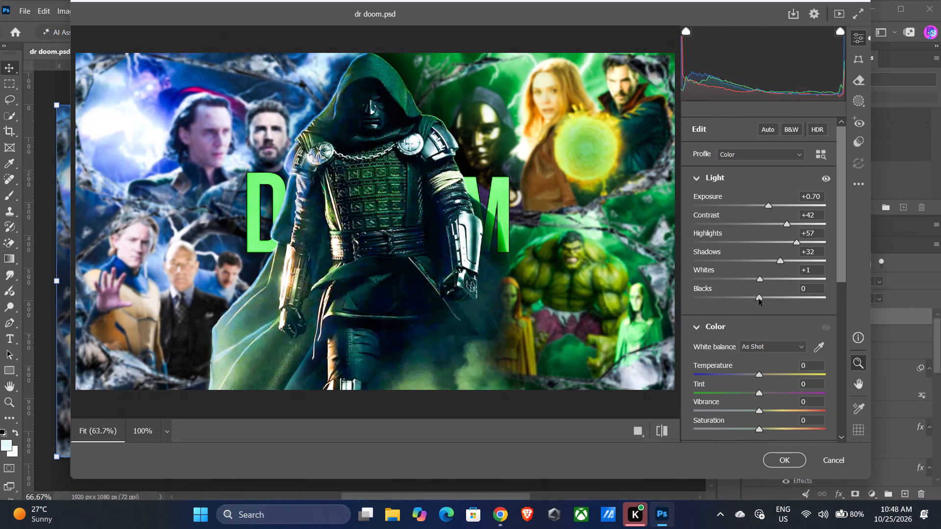
drag(759, 299, 772, 301)
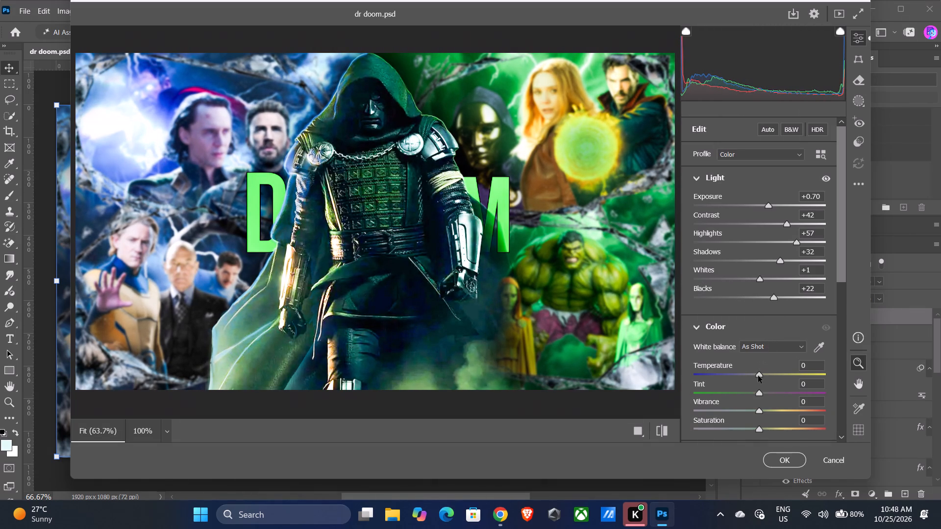
Set the merged image's effects to Texture +85, Dehaze +43 and Clarity +79.
click(760, 411)
scroll(766, 385, down, 4)
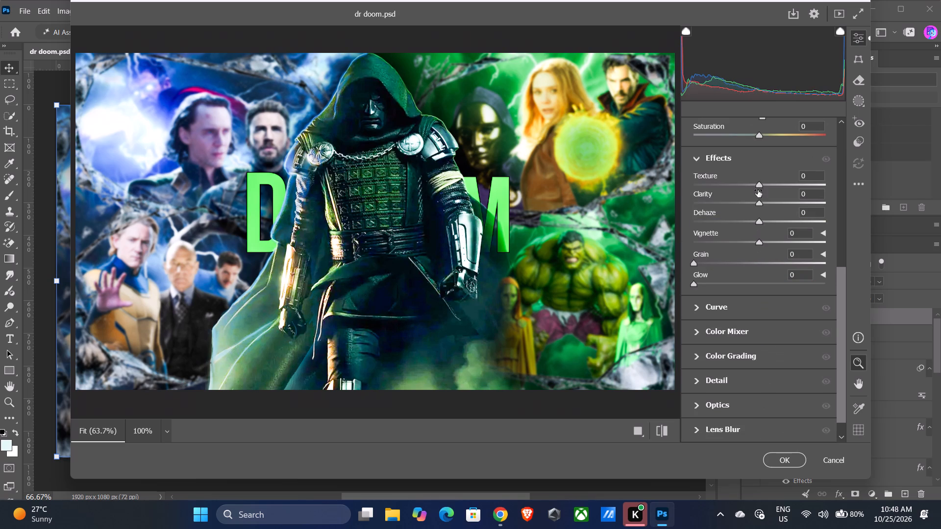
drag(758, 185, 814, 190)
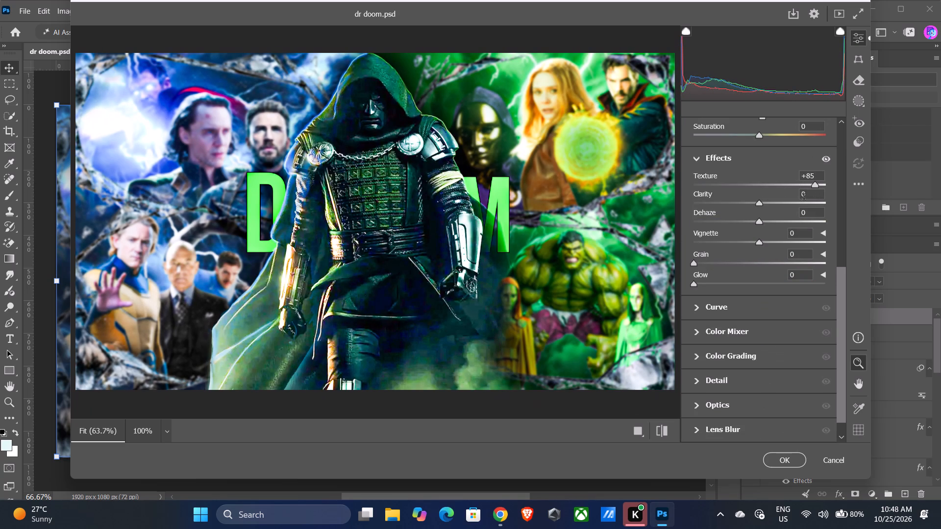
drag(765, 208, 792, 211)
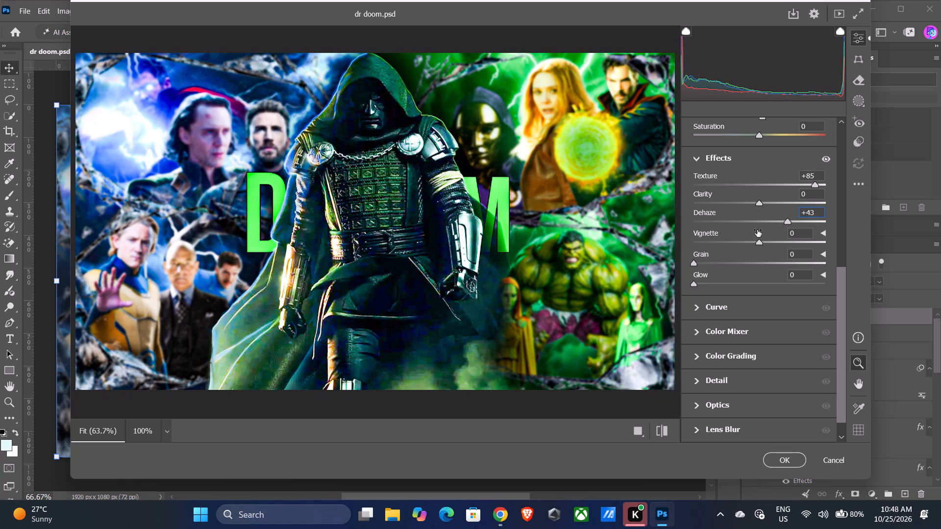
drag(757, 202, 810, 203)
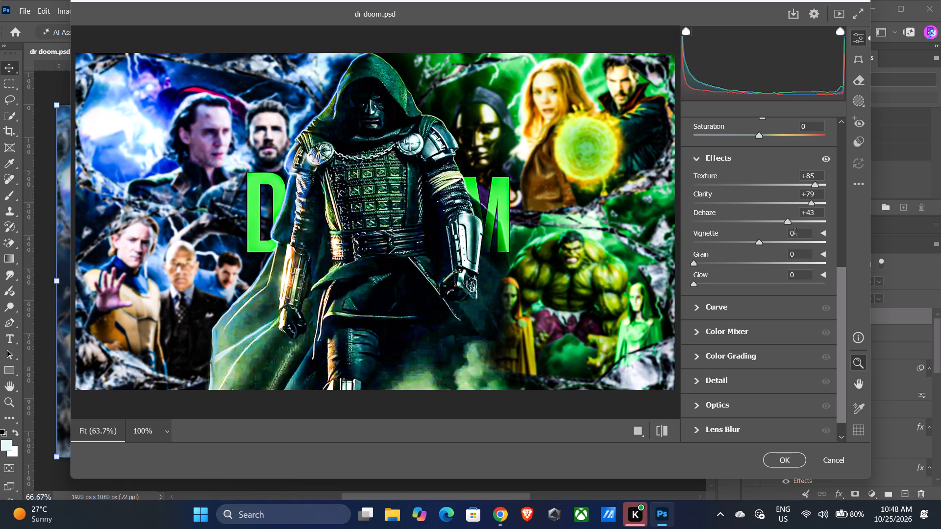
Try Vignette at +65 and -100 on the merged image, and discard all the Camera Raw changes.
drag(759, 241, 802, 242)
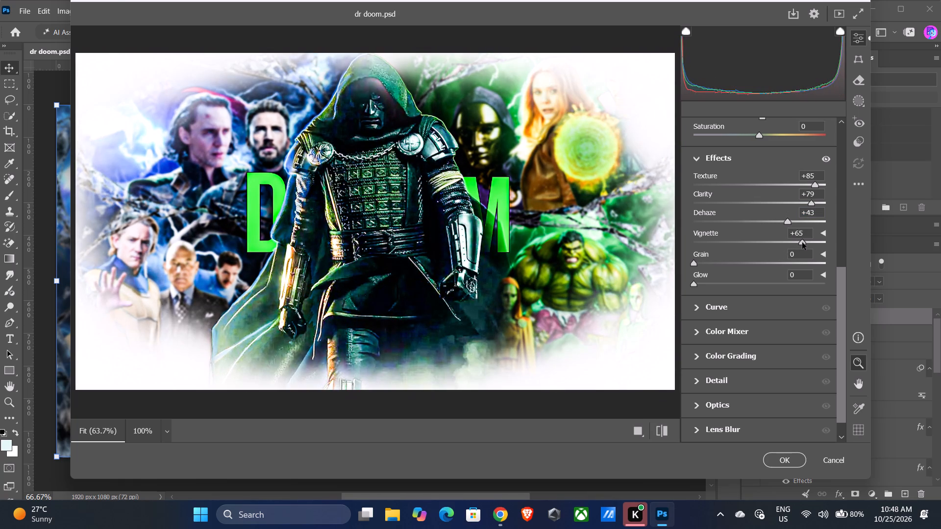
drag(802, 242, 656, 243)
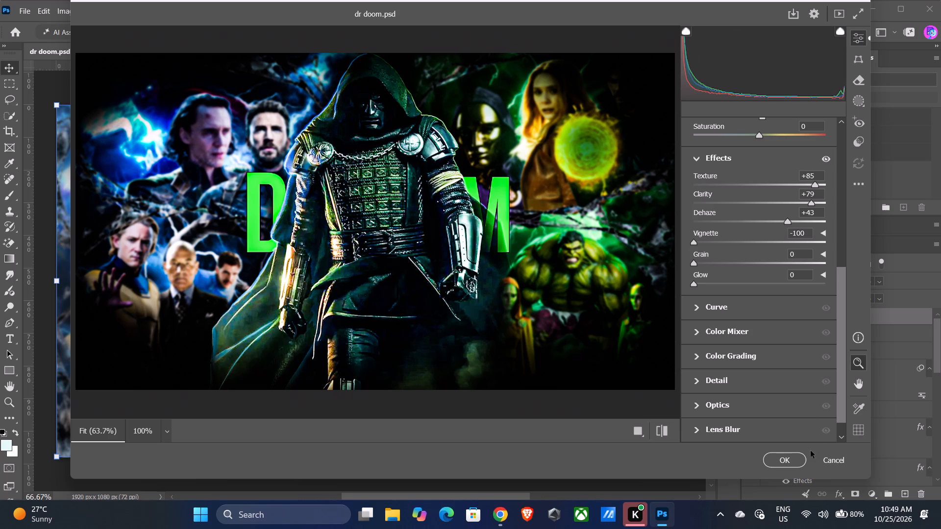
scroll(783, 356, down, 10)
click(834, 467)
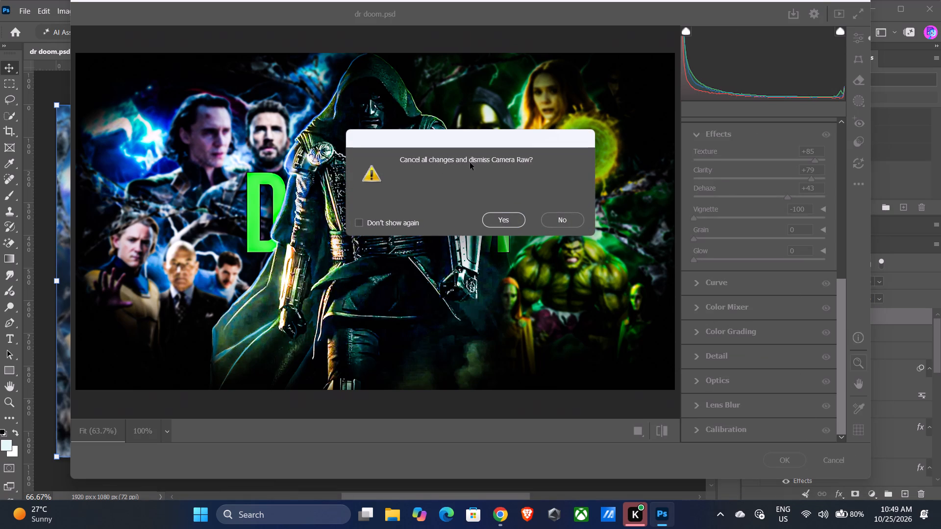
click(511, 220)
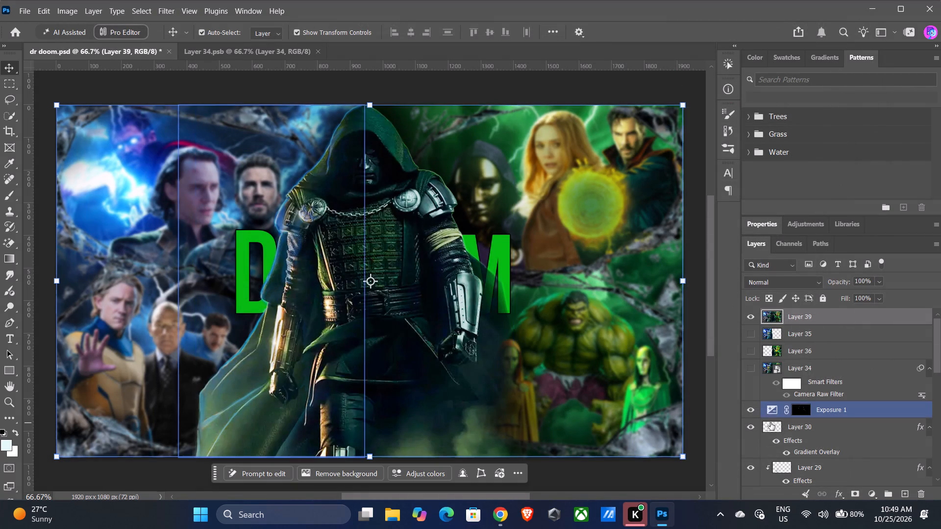
Check the visibility of Layer 34 beneath Layer 39 and look through the layer stack down to Group 2.
click(754, 366)
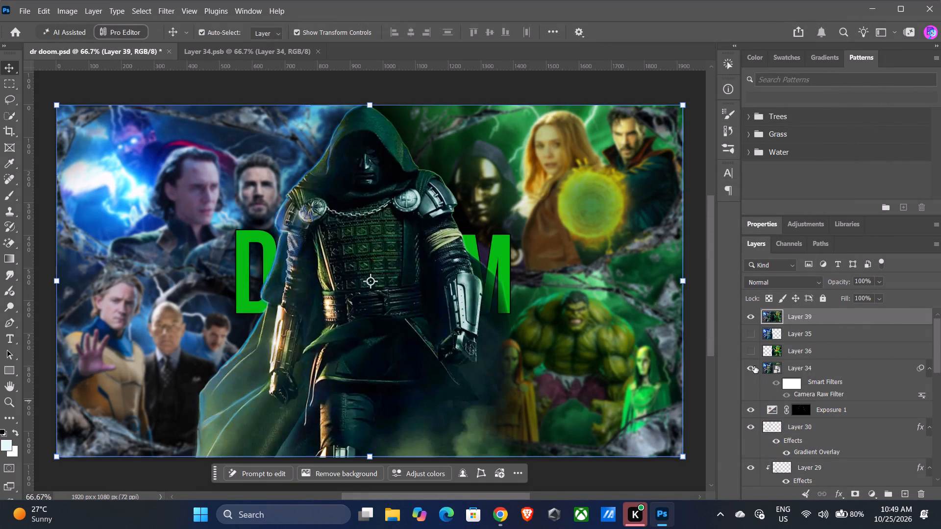
click(754, 366)
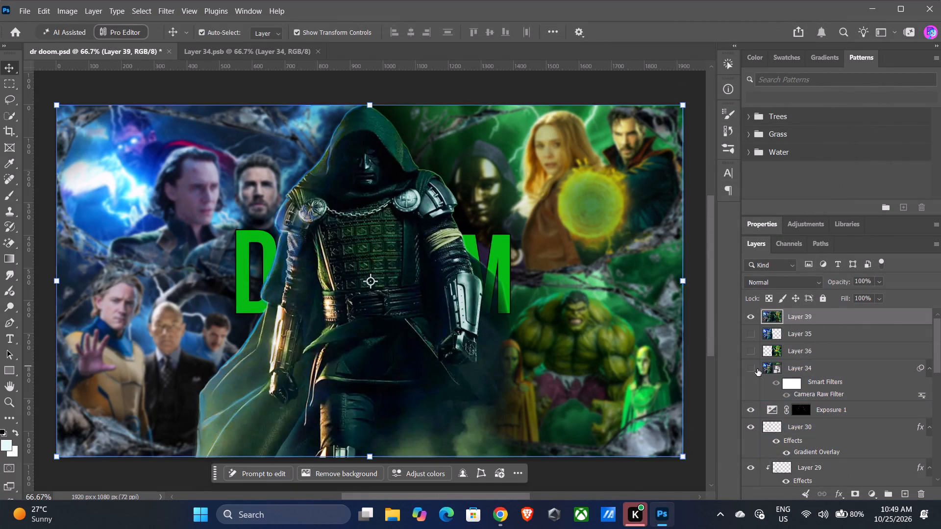
click(756, 368)
click(756, 368)
scroll(815, 378, down, 3)
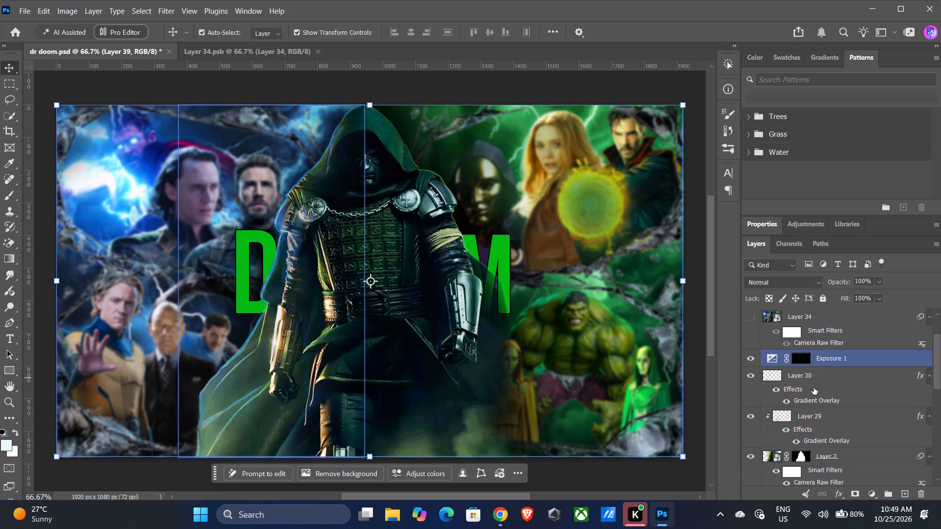
scroll(779, 422, down, 7)
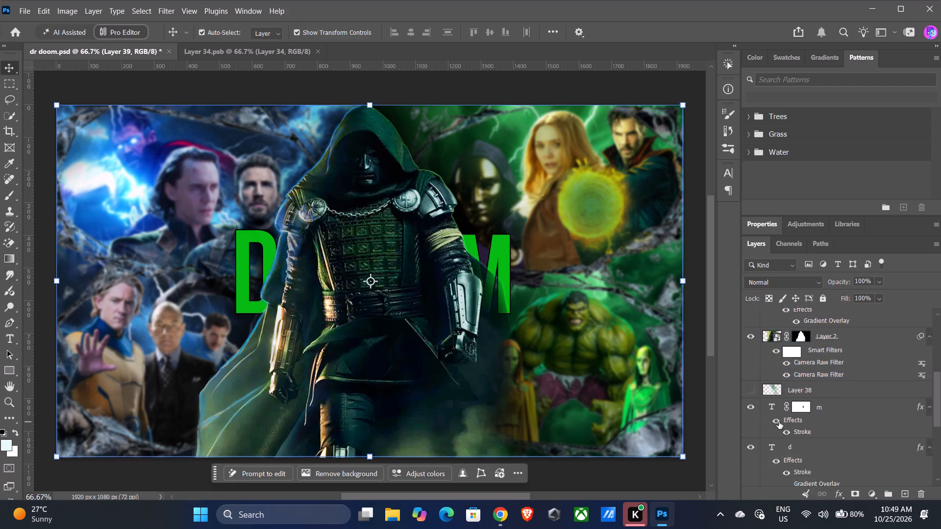
scroll(779, 422, down, 14)
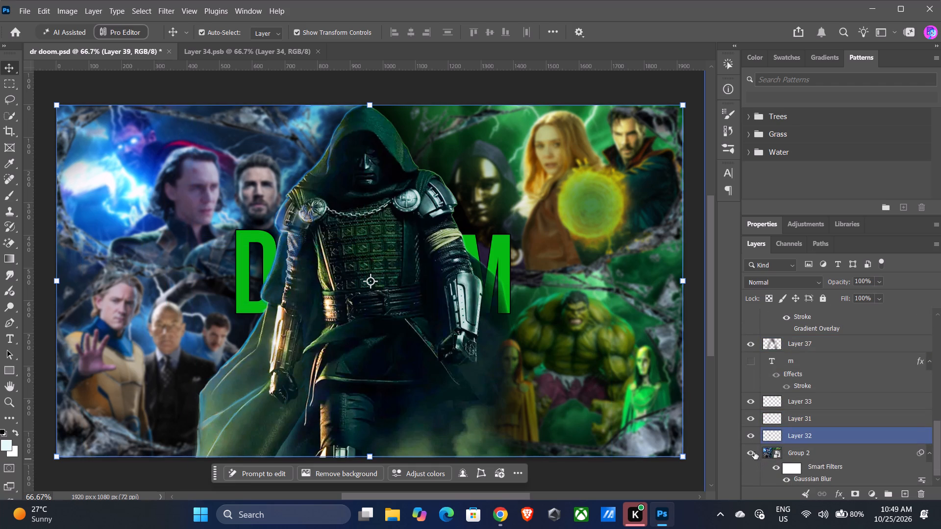
scroll(791, 434, up, 20)
scroll(791, 434, up, 5)
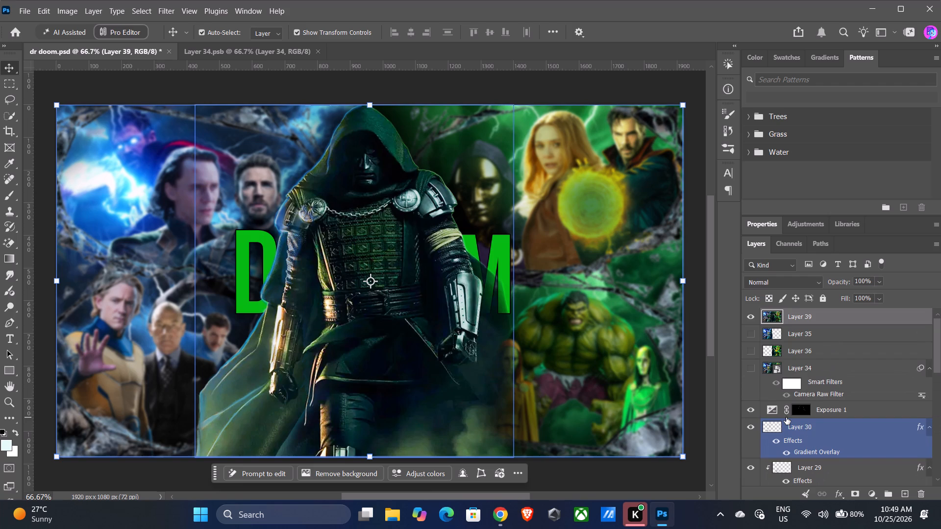
Show Layer 34 with its Camera Raw smart filter and move it above Layer 39 to the top of the stack.
click(755, 369)
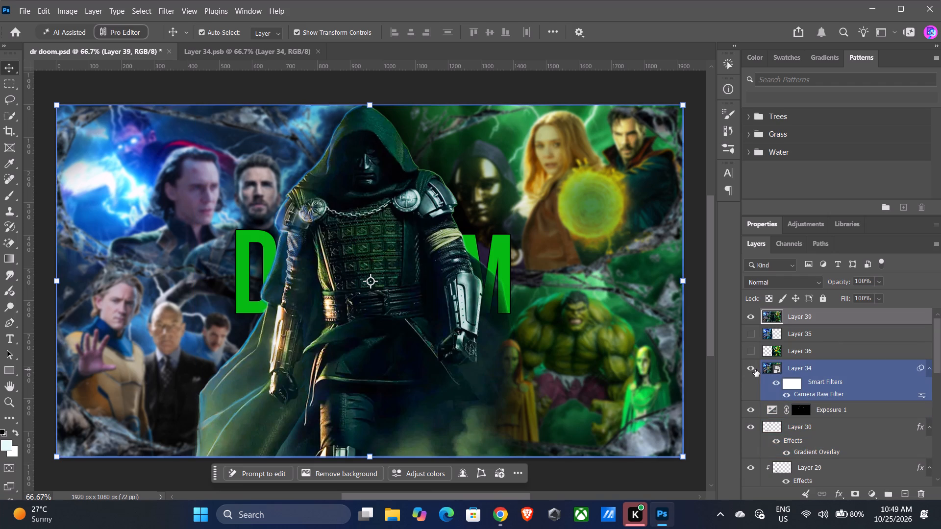
click(755, 369)
click(755, 369)
drag(808, 369, 808, 343)
drag(809, 315, 810, 292)
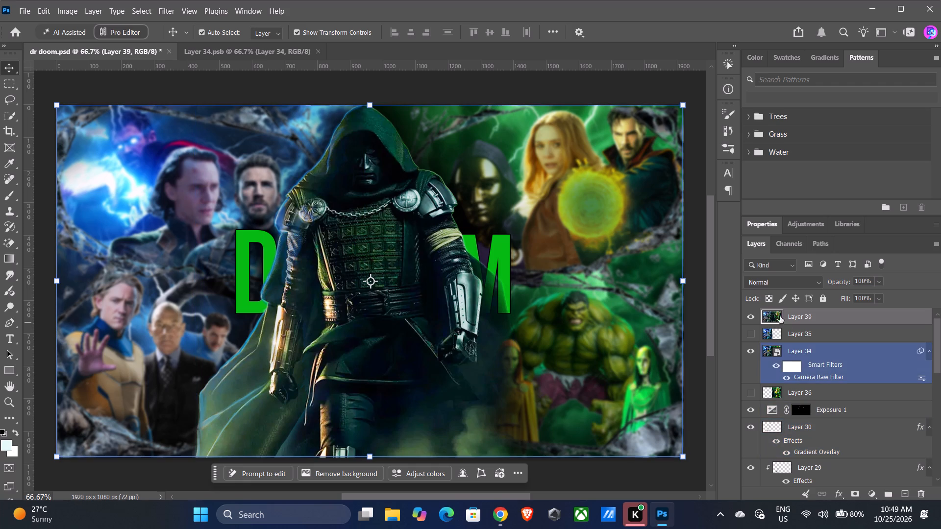
drag(801, 357, 798, 299)
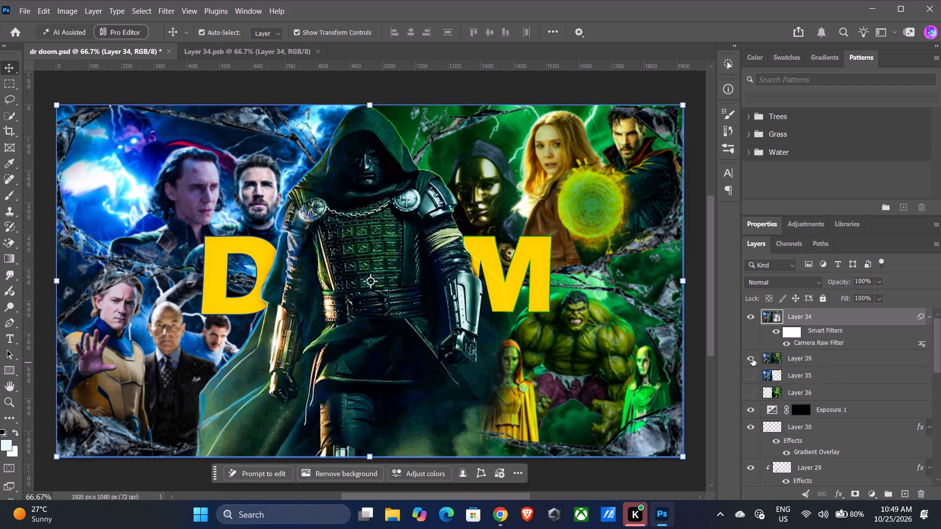
Compare the earlier graded Layer 34 with Layer 39 by repeatedly hiding and showing it, and leave Layer 34 hidden.
click(752, 318)
click(752, 318)
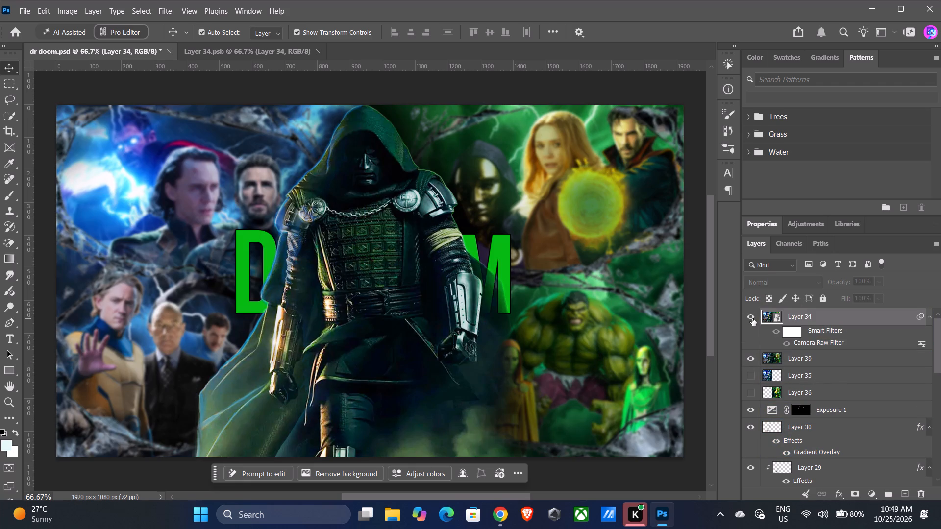
click(752, 318)
click(752, 318)
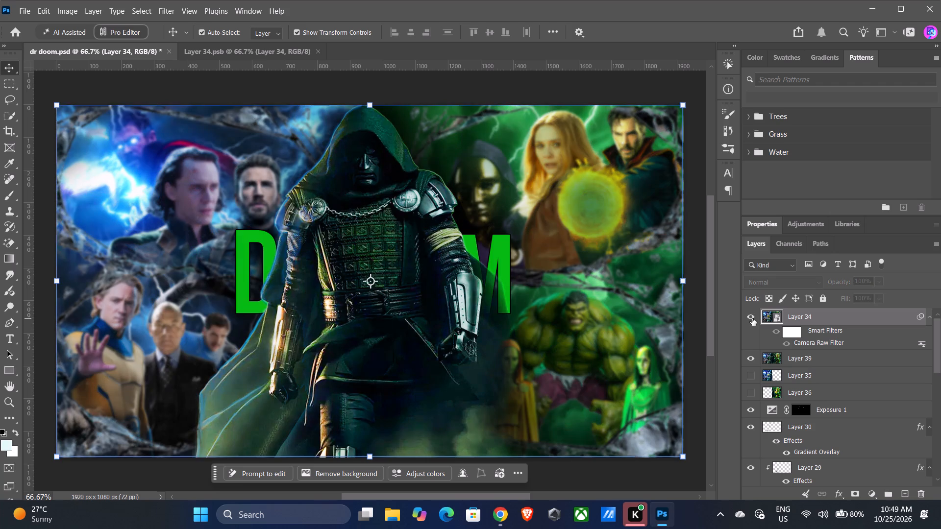
click(752, 318)
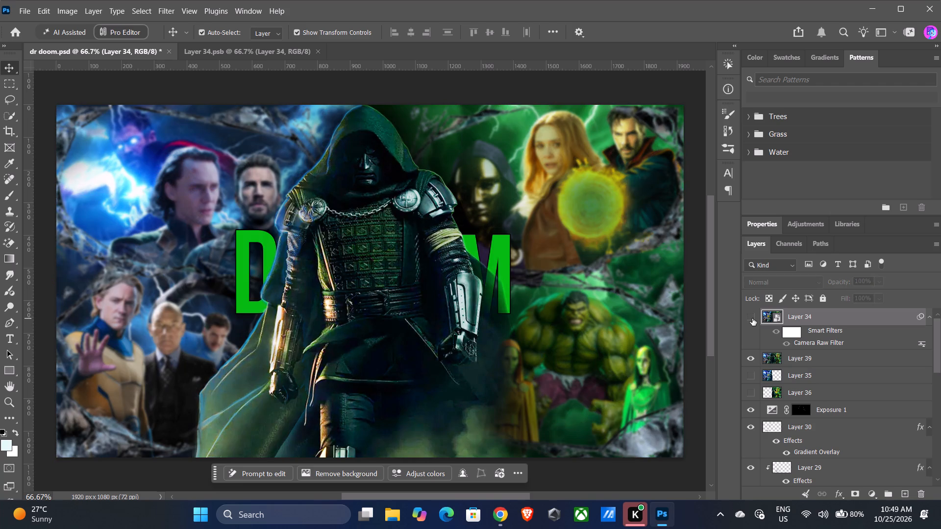
click(752, 318)
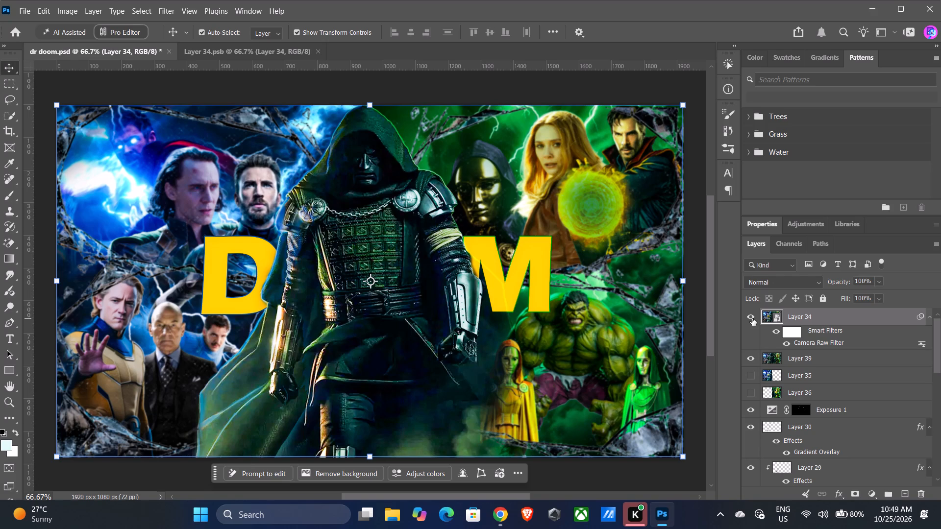
click(752, 318)
click(752, 318)
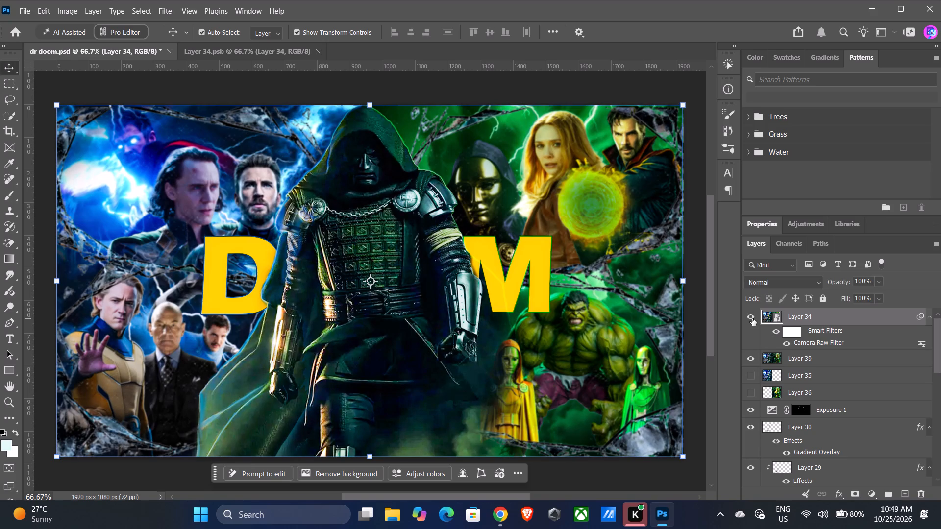
click(752, 318)
click(752, 318)
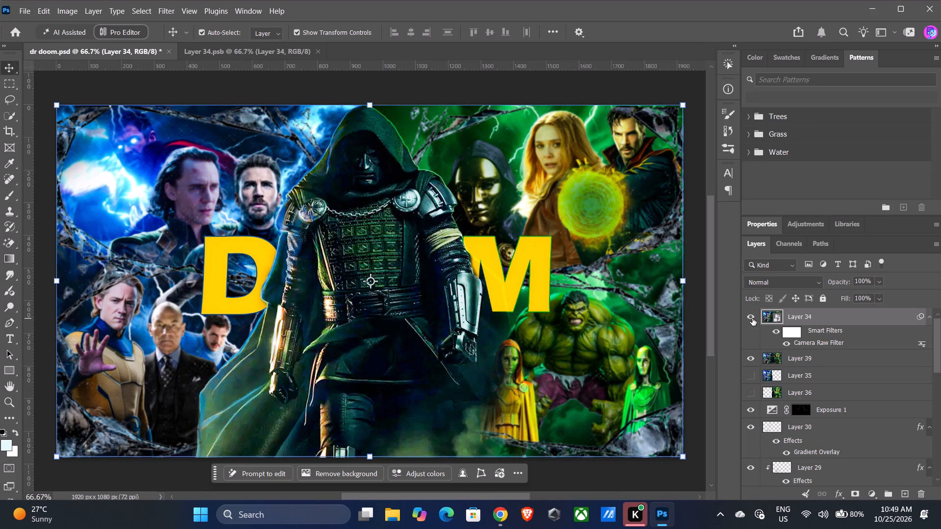
click(752, 318)
click(752, 318)
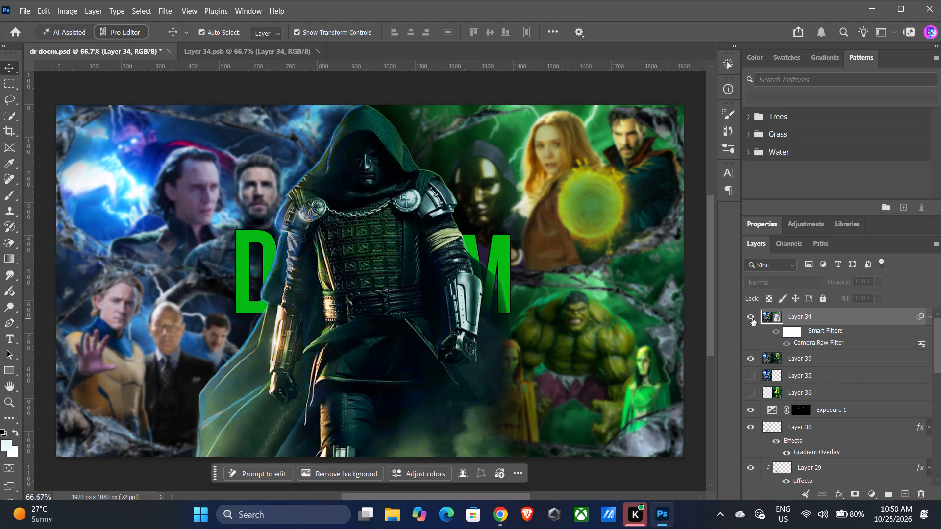
click(752, 318)
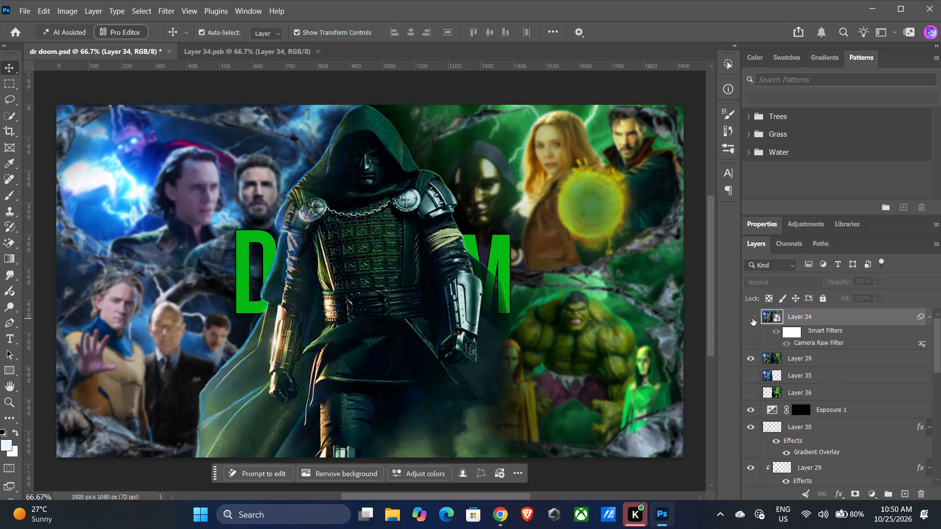
click(752, 318)
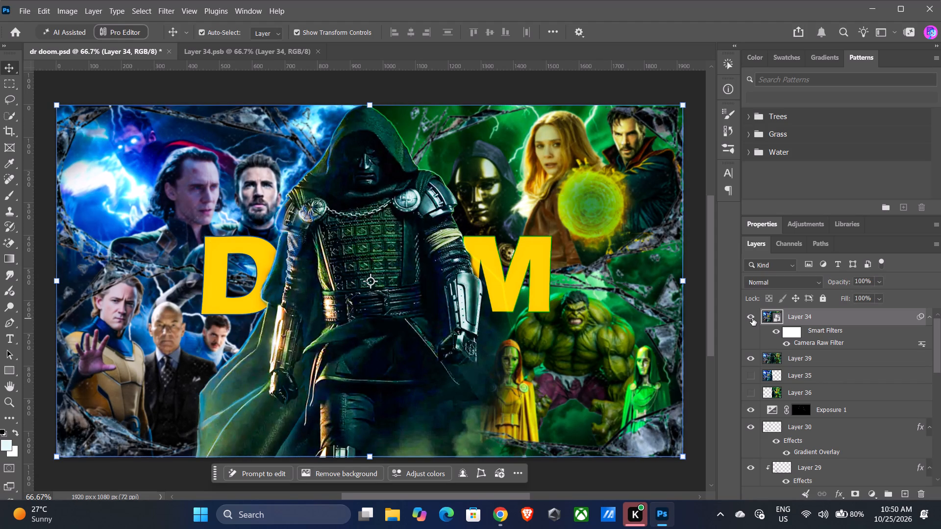
click(752, 318)
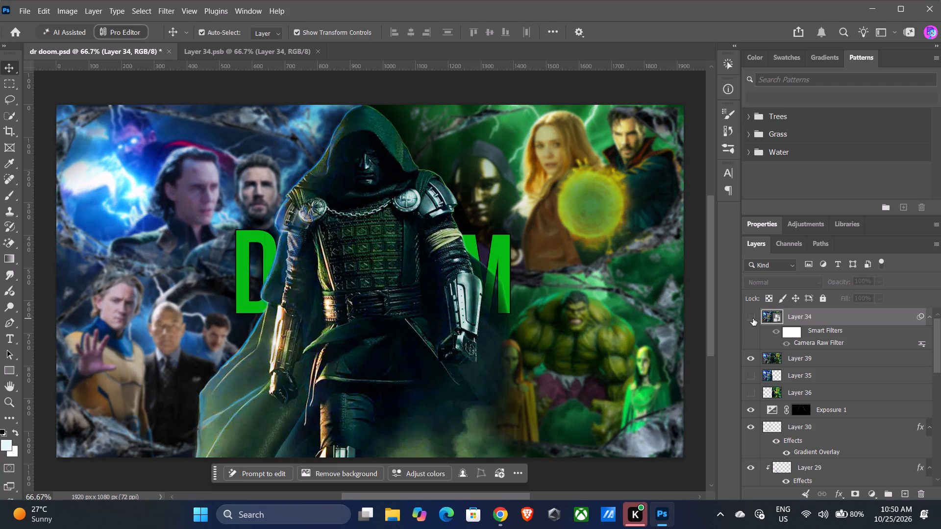
Start a Camera Raw Filter grade on Layer 39 with Exposure +0.40 and Contrast +22.
click(159, 5)
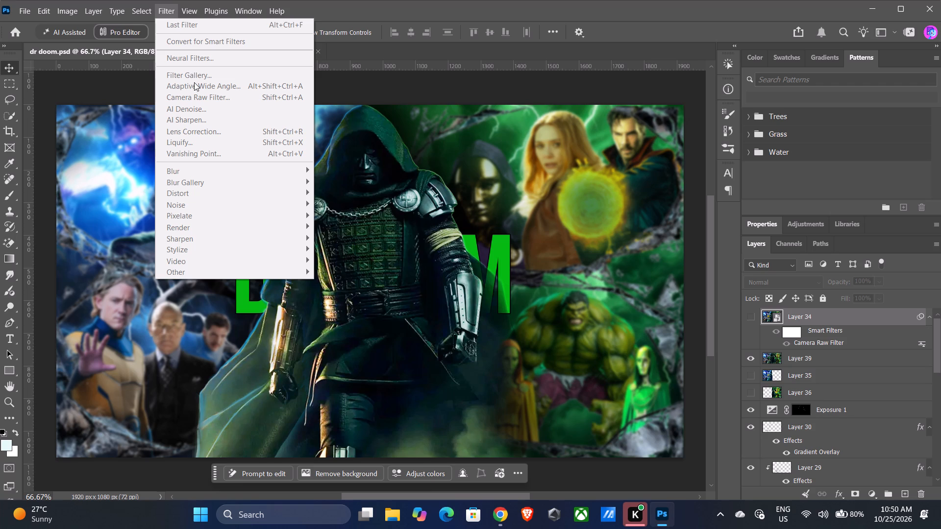
click(809, 361)
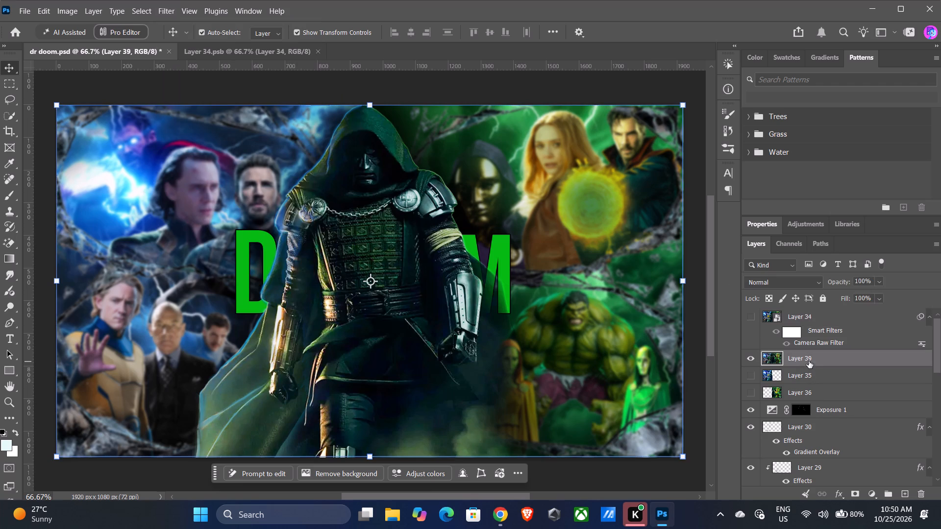
click(170, 5)
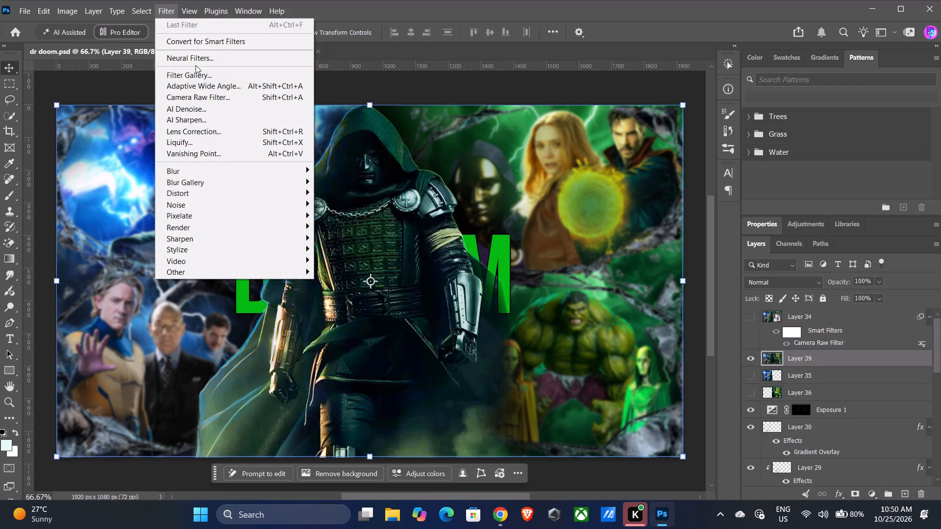
click(207, 94)
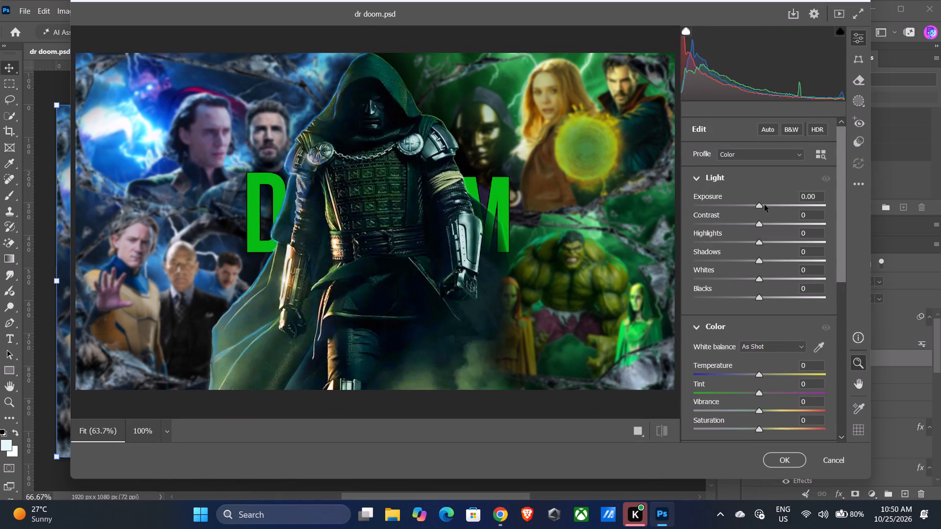
click(765, 205)
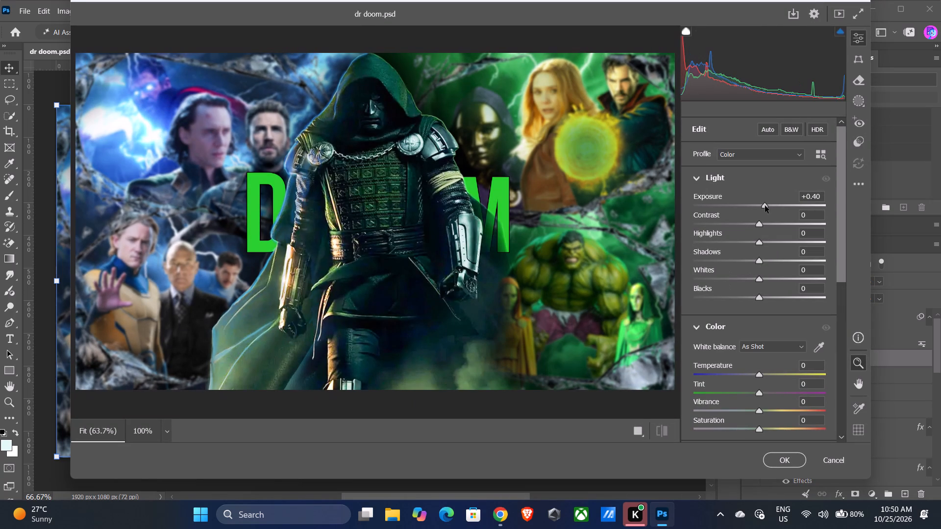
click(767, 224)
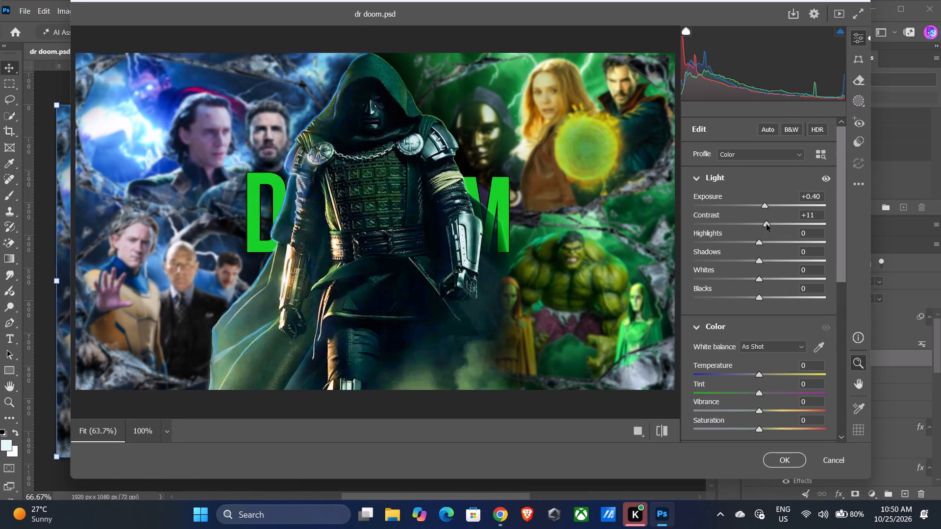
click(770, 223)
click(774, 223)
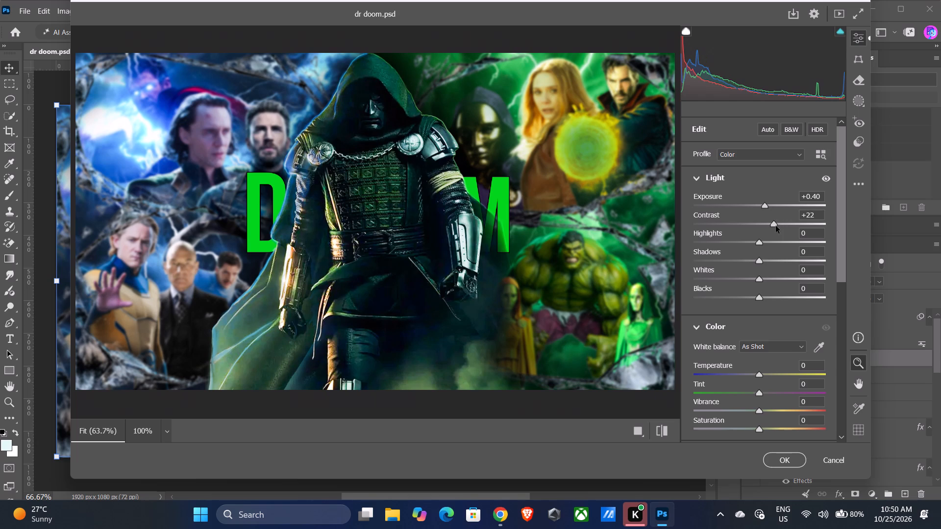
click(778, 224)
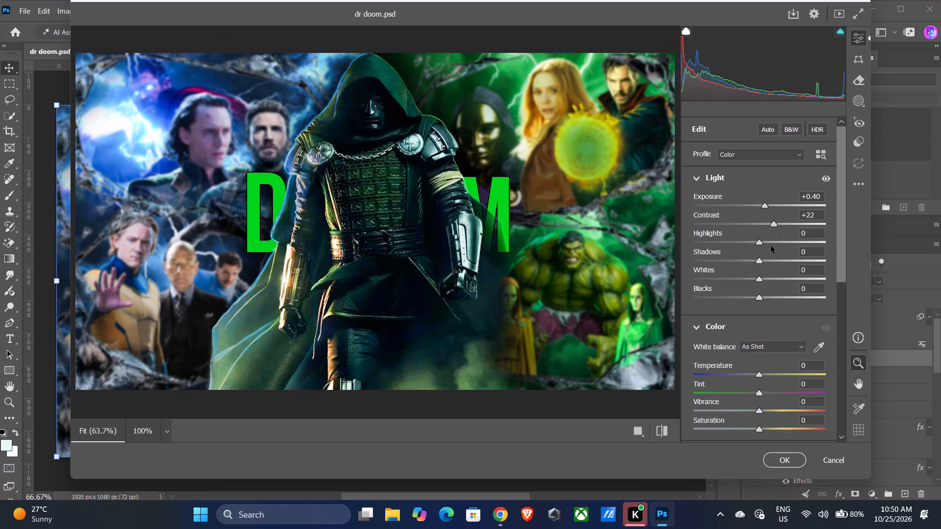
Continue the Light adjustments on Layer 39 with Highlights +43, Shadows +7, Whites -8 and Blacks -21.
click(767, 240)
click(770, 240)
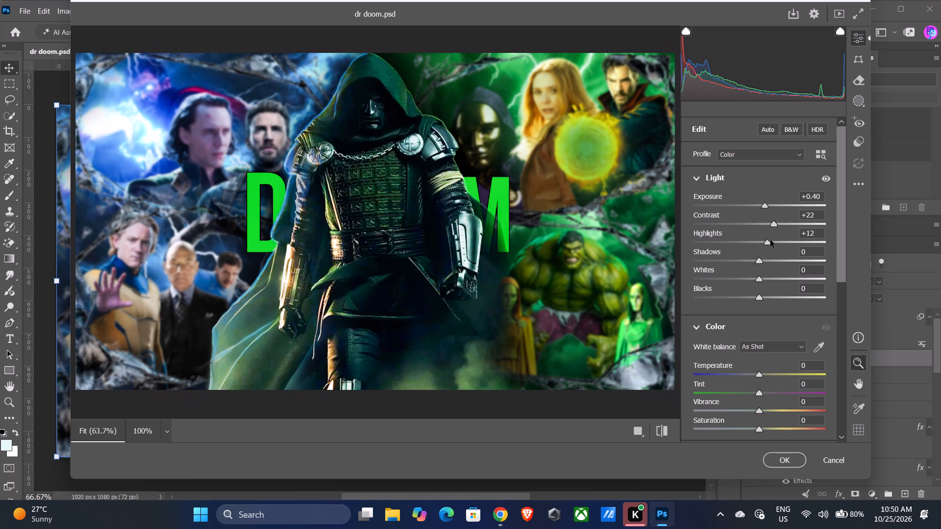
click(774, 241)
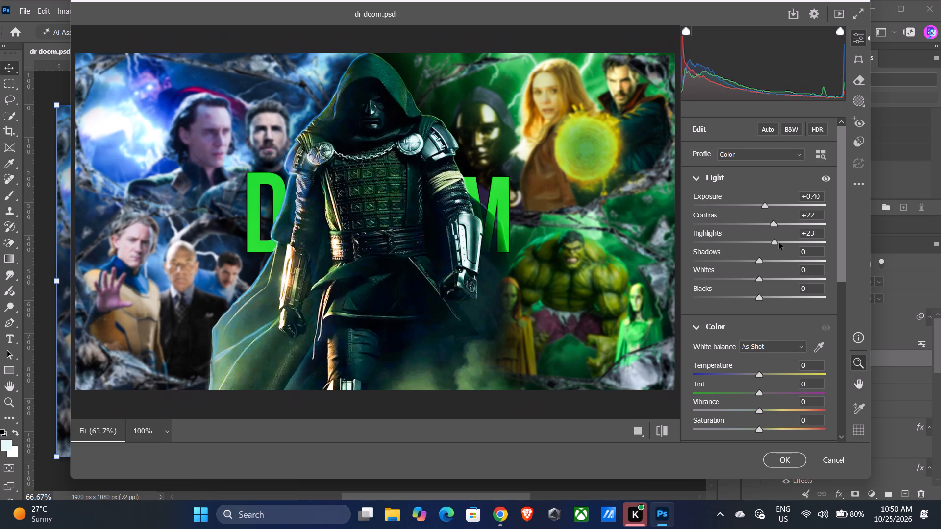
click(779, 243)
click(788, 242)
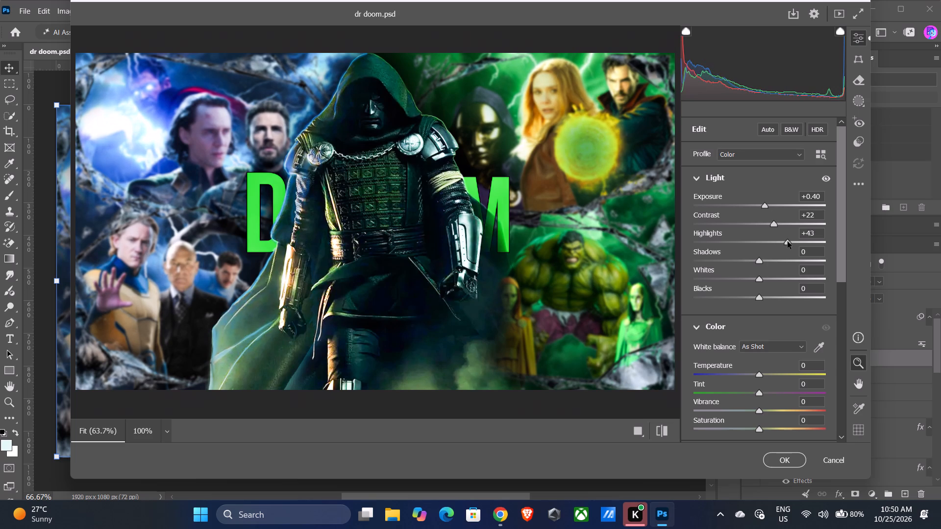
click(764, 262)
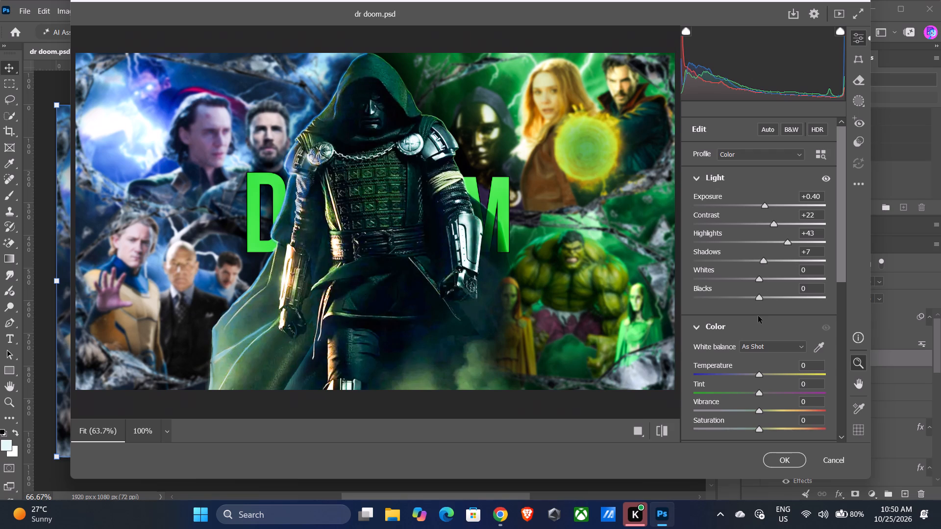
click(766, 278)
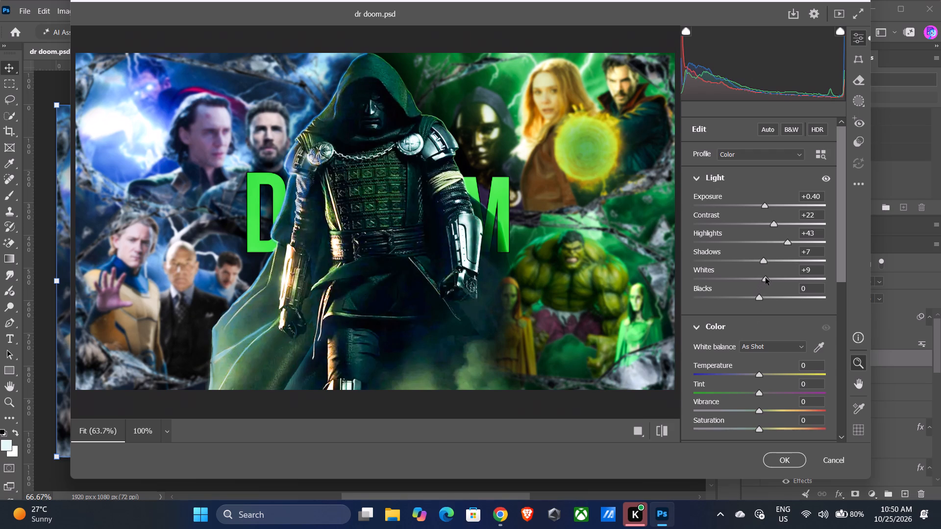
click(754, 279)
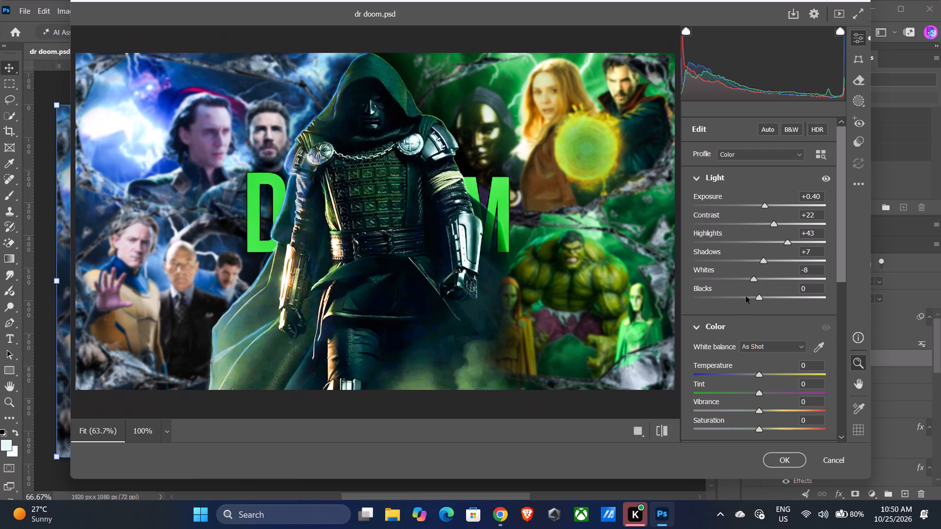
click(746, 296)
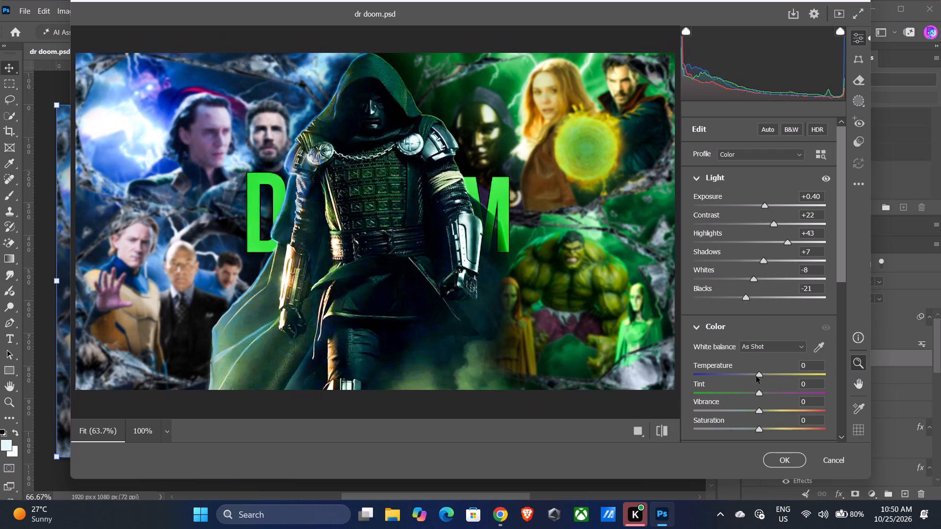
Adjust the Color settings to Temperature -2, Tint +7, Vibrance +8 and Saturation +8.
click(751, 373)
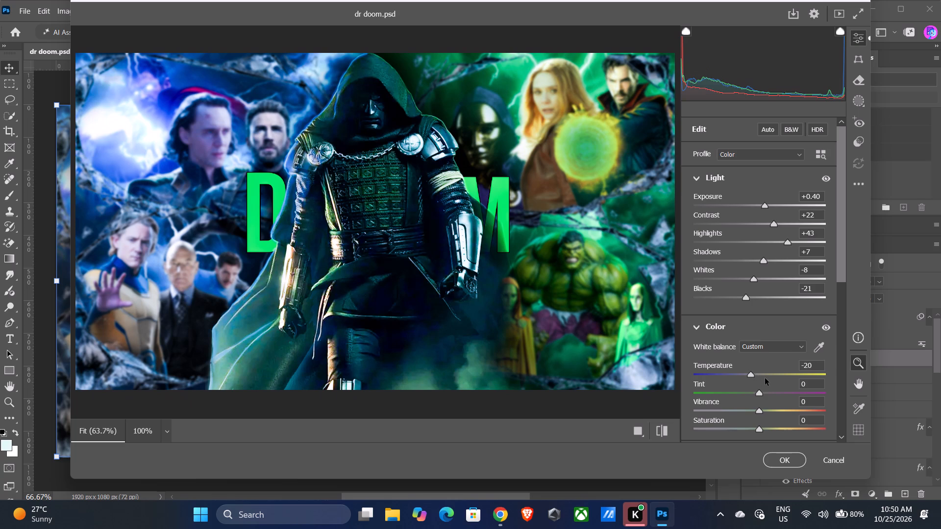
click(759, 375)
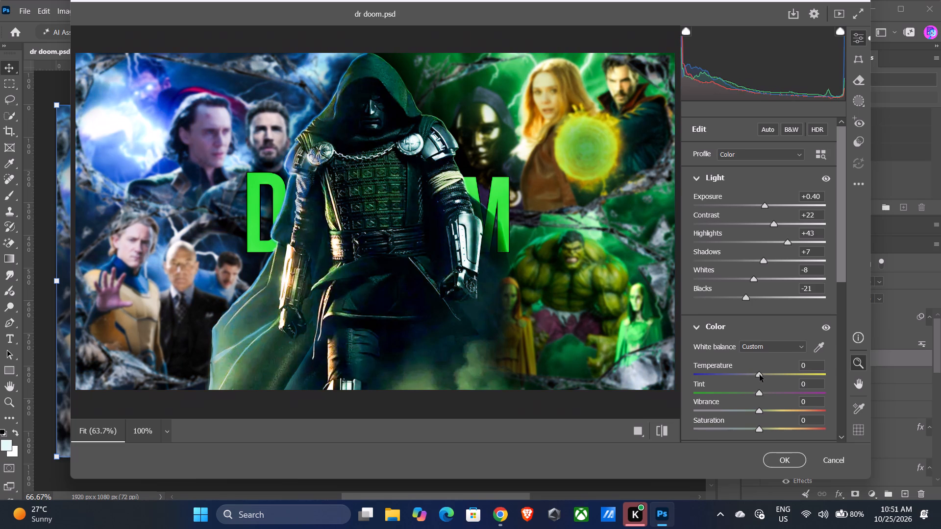
click(763, 374)
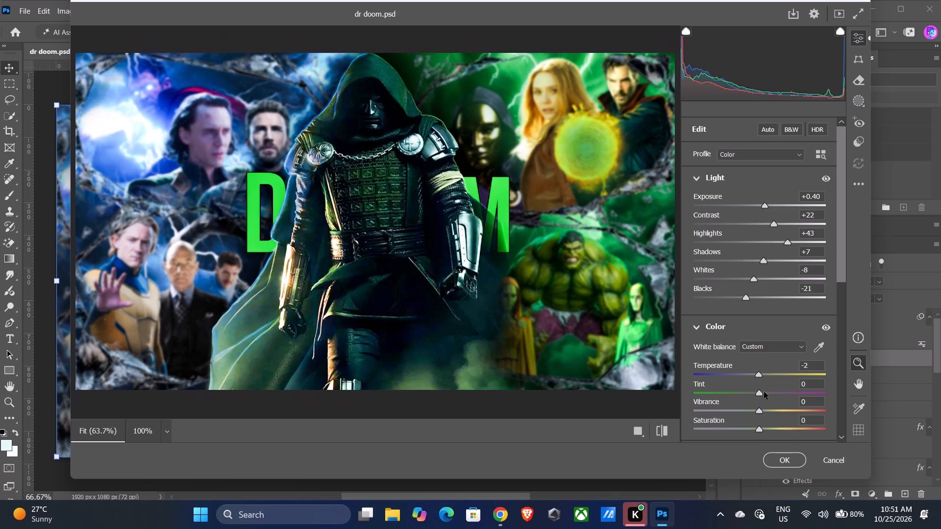
click(764, 392)
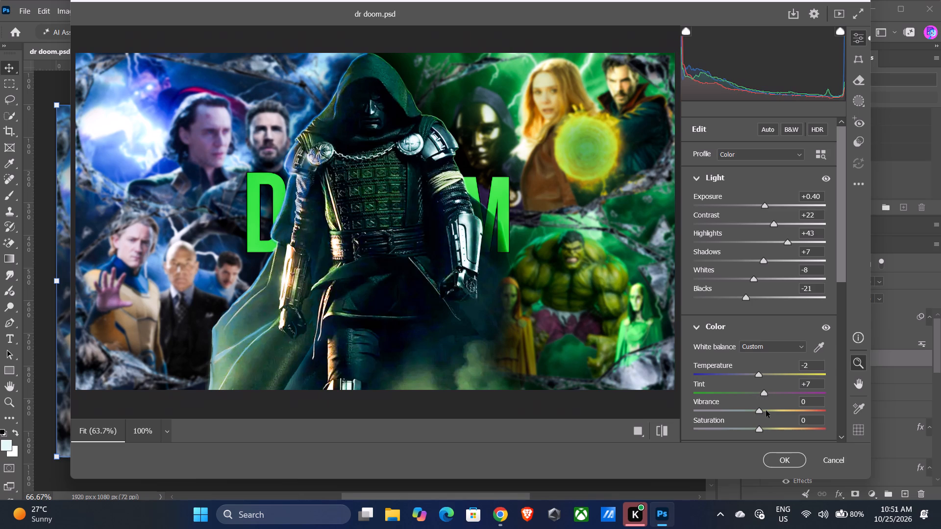
click(765, 409)
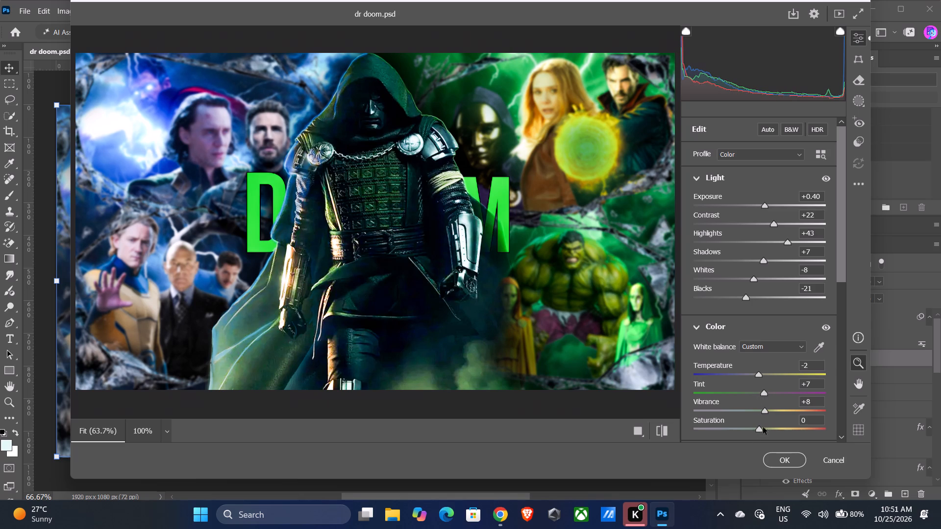
click(765, 427)
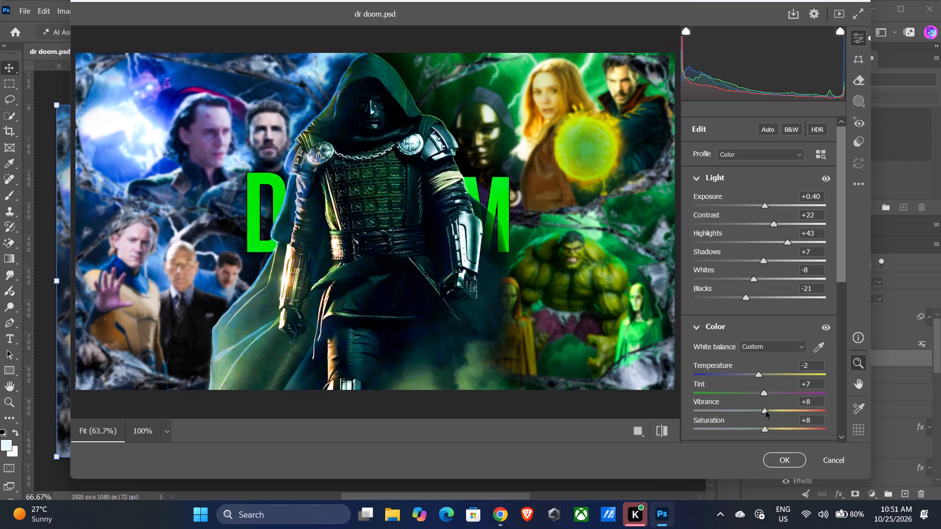
Try stronger Texture values in the Effects settings and settle on Texture +22.
scroll(766, 404, down, 2)
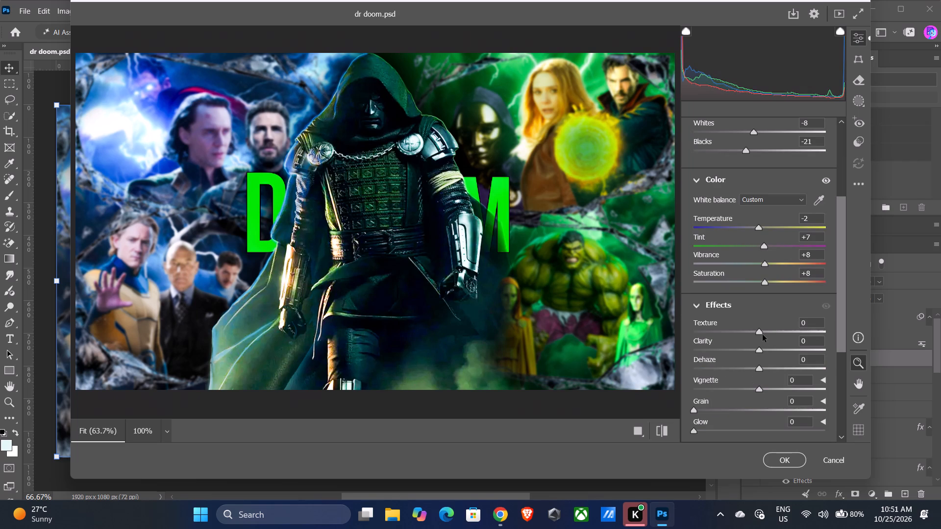
drag(763, 335, 800, 336)
drag(760, 329, 801, 330)
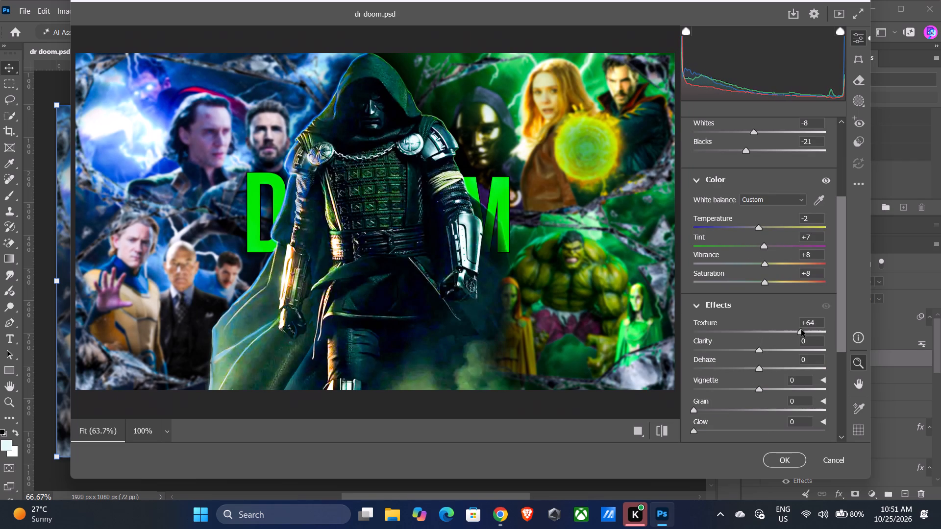
drag(801, 330, 782, 333)
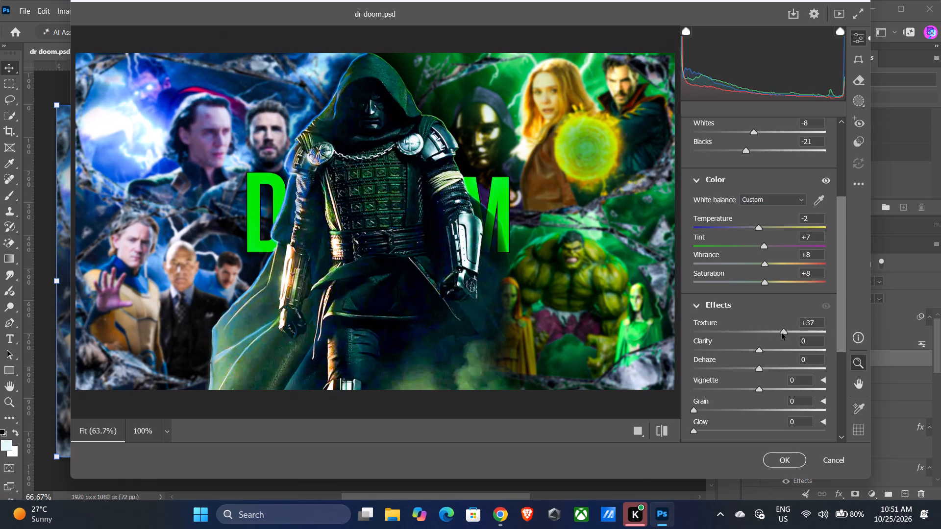
drag(782, 333, 775, 339)
Try Clarity across its range, from strongly negative up to +100, and settle on Clarity +37.
drag(762, 351, 782, 352)
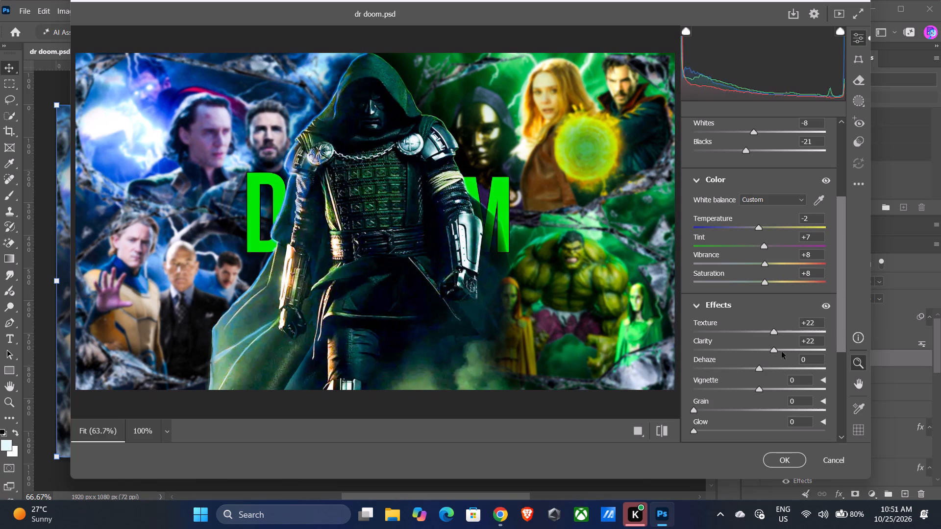
drag(782, 352, 794, 353)
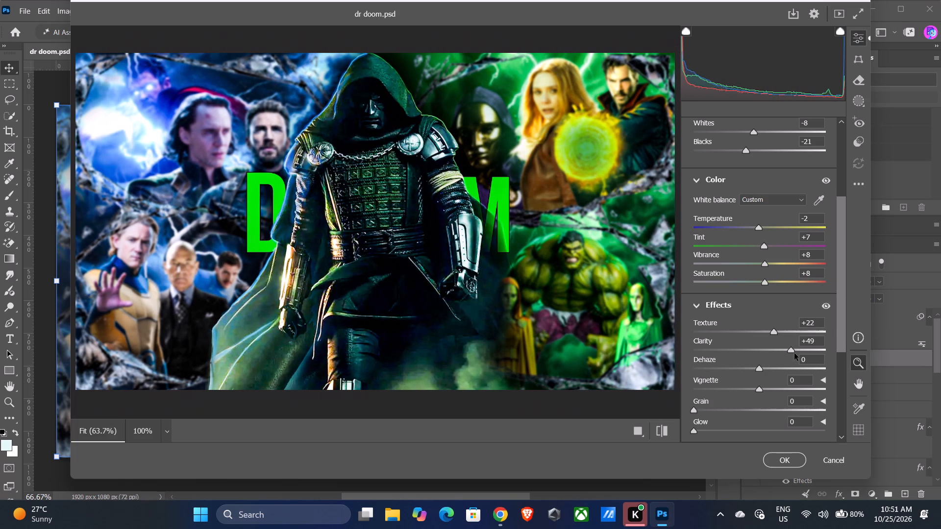
drag(794, 353, 823, 353)
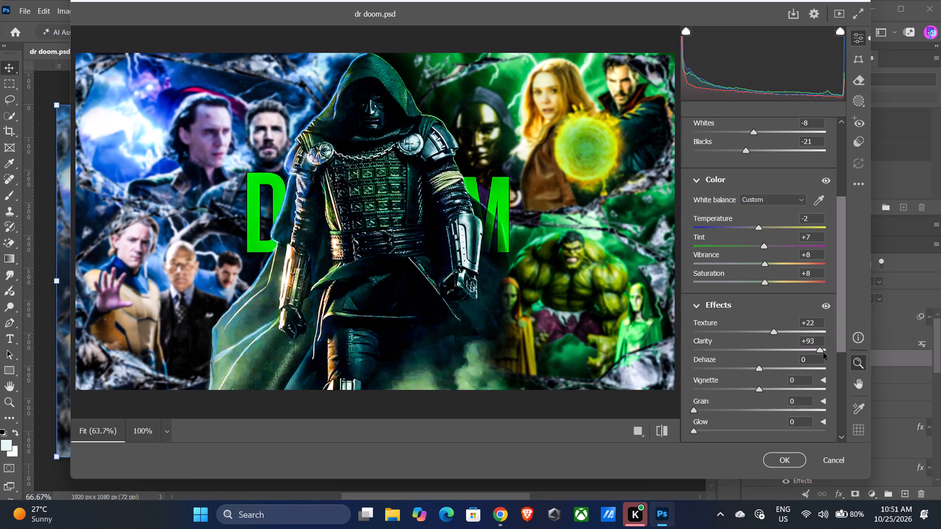
drag(823, 353, 839, 345)
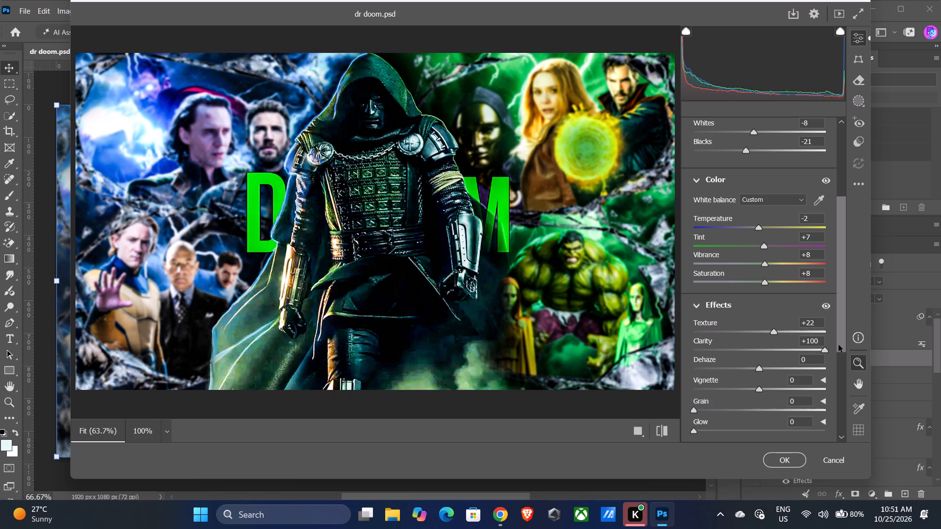
drag(839, 345, 796, 355)
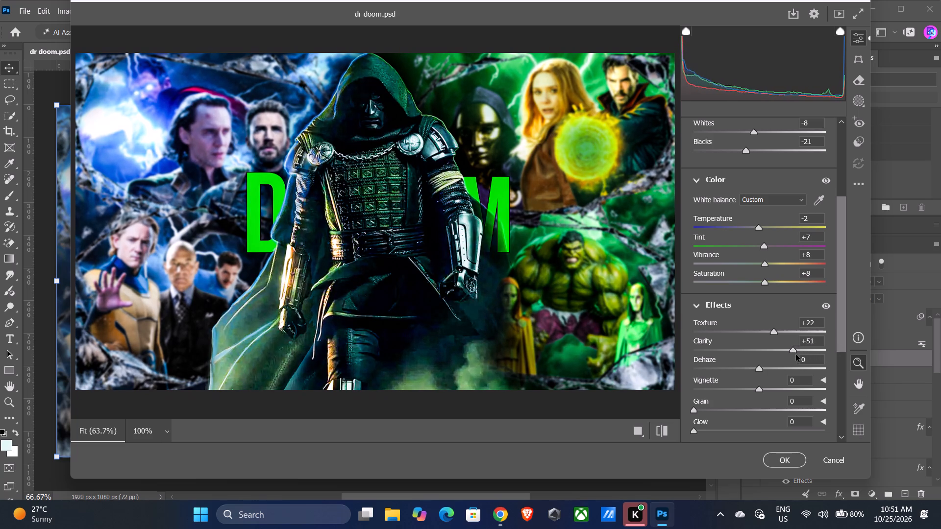
drag(796, 355, 735, 371)
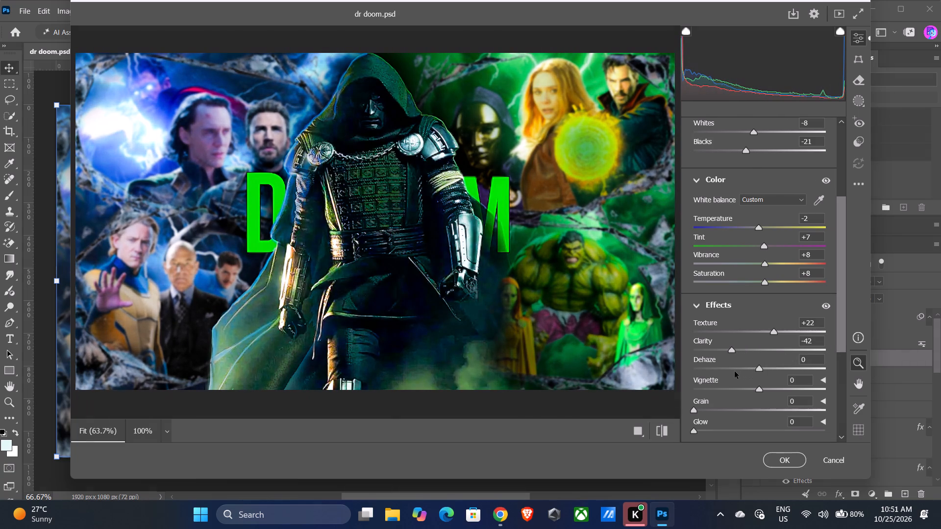
drag(735, 371, 773, 377)
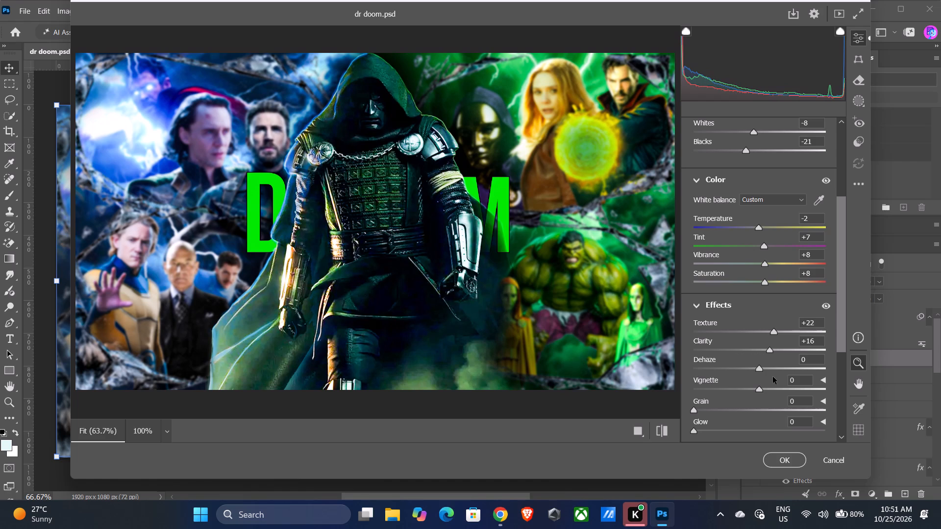
drag(773, 377, 777, 377)
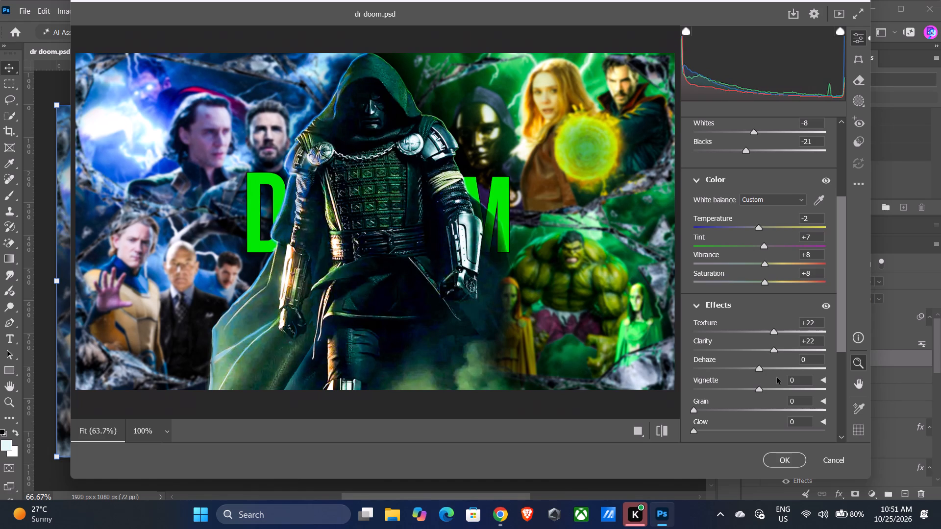
drag(777, 377, 771, 378)
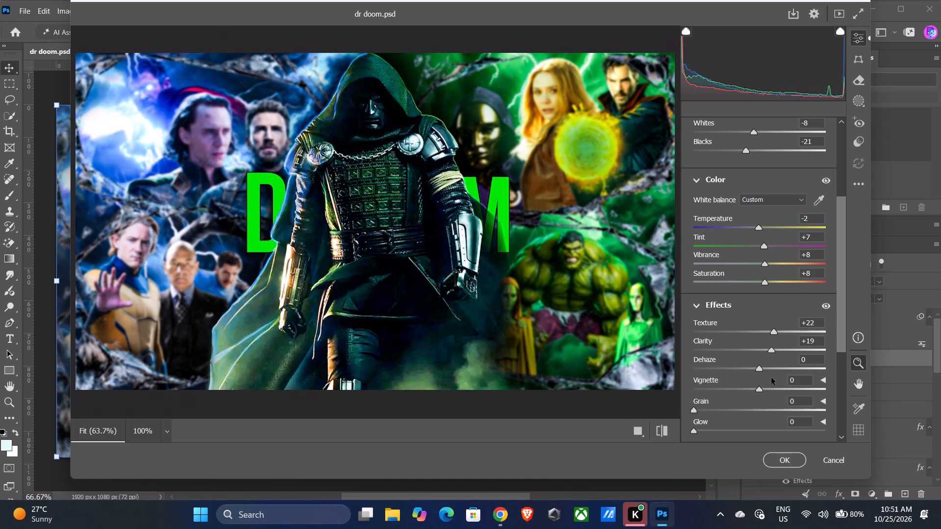
drag(771, 378, 699, 384)
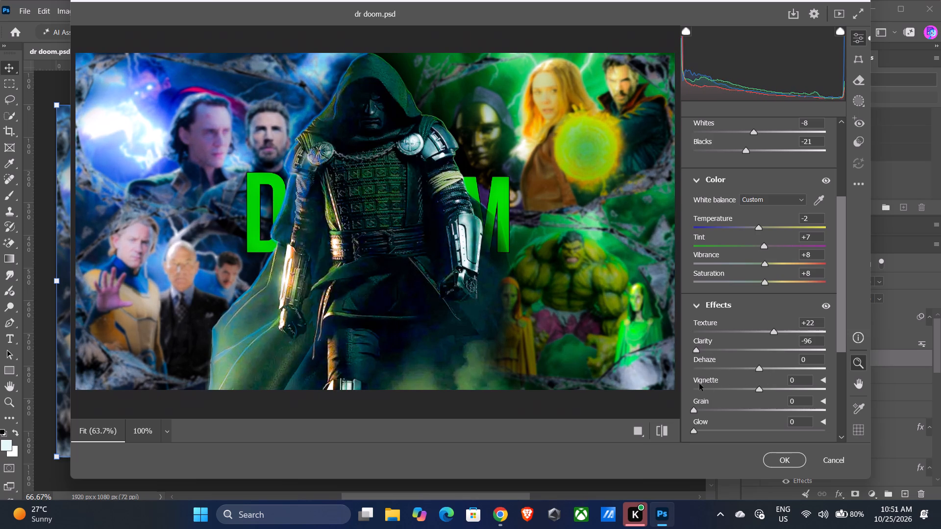
drag(699, 384, 758, 384)
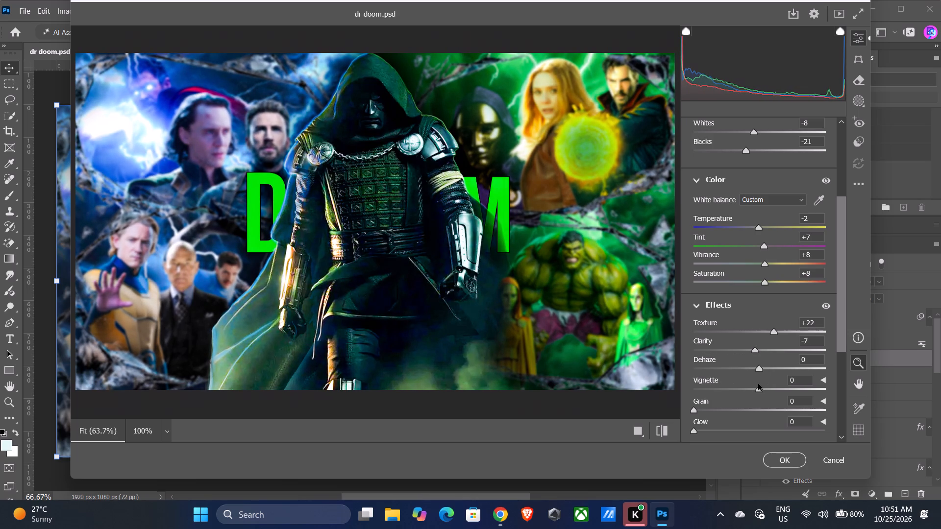
drag(758, 384, 767, 384)
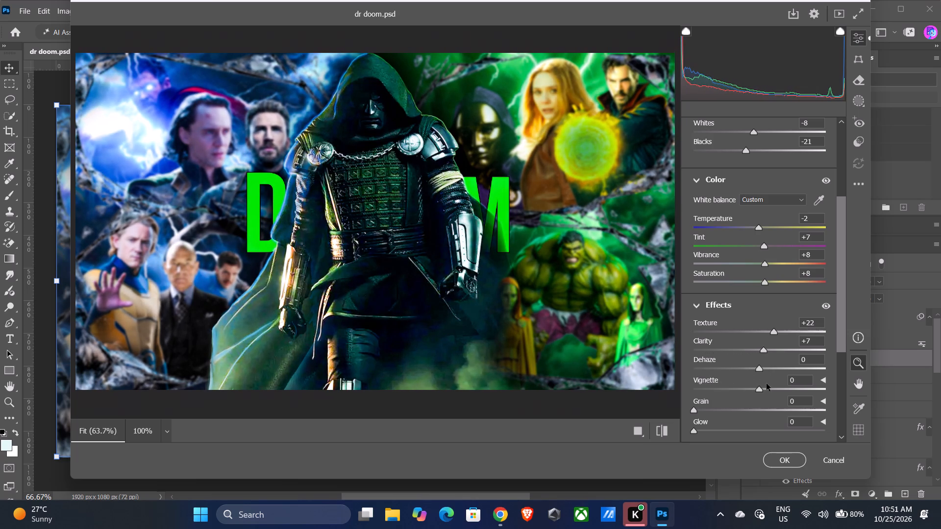
drag(767, 384, 793, 383)
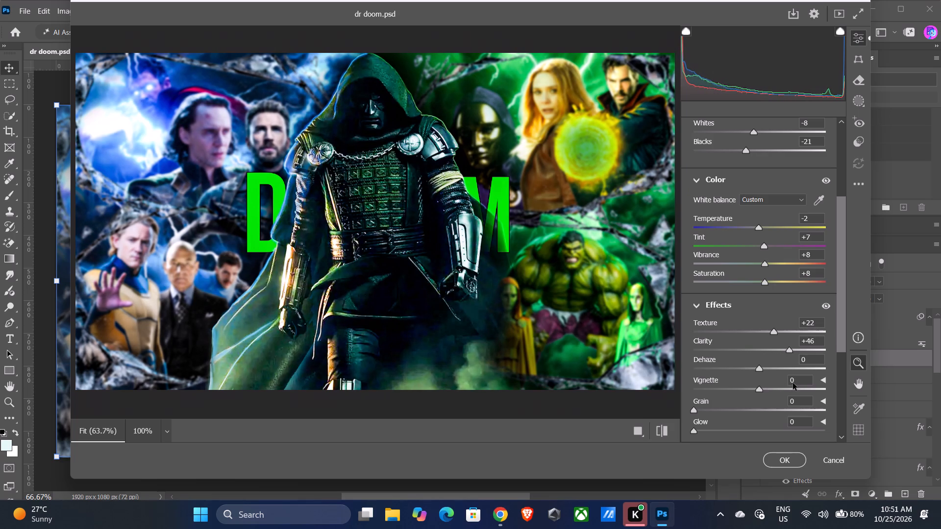
drag(793, 383, 803, 383)
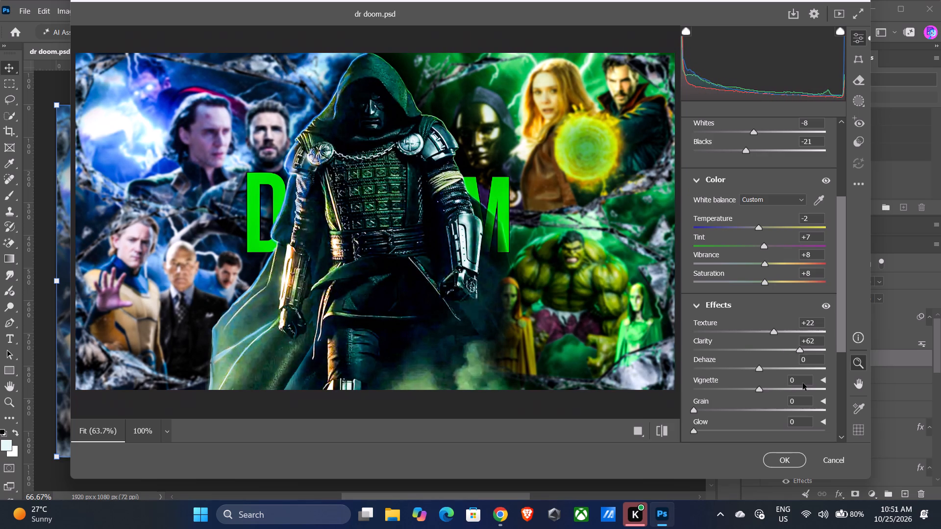
drag(803, 383, 799, 385)
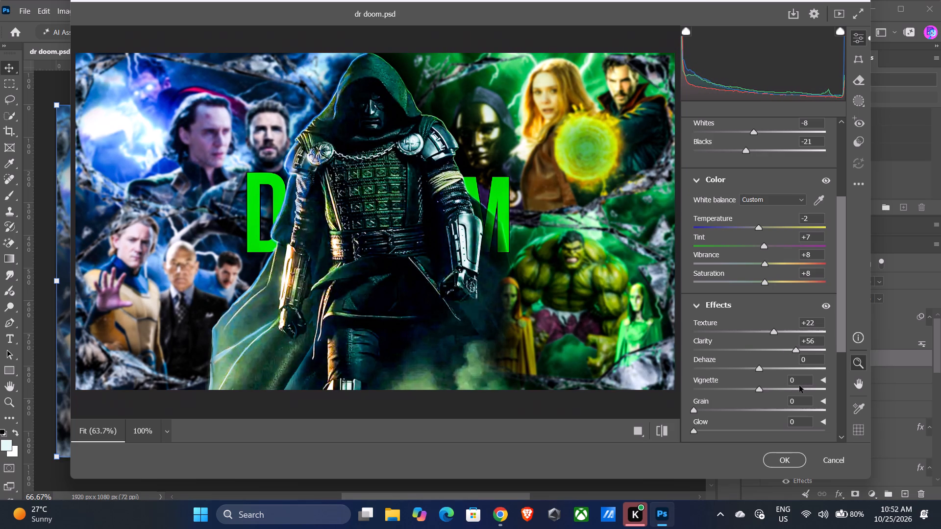
drag(799, 385, 787, 388)
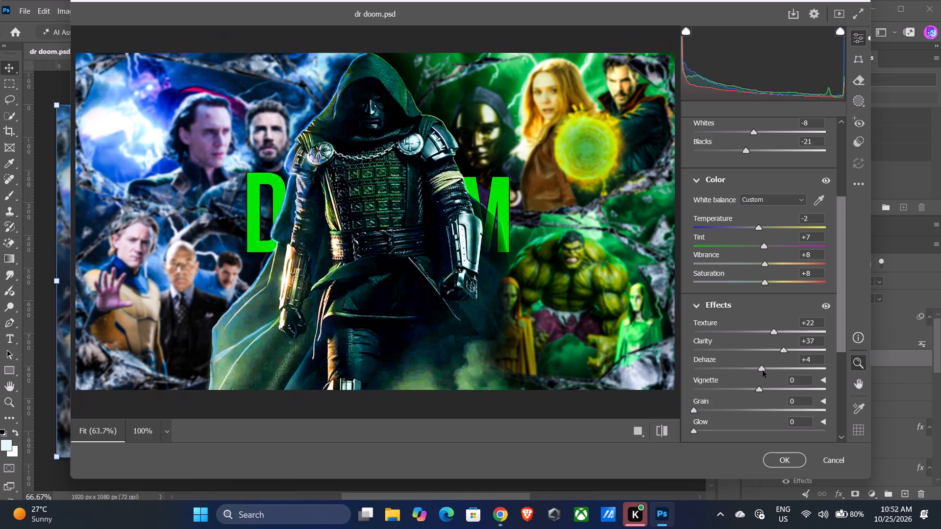
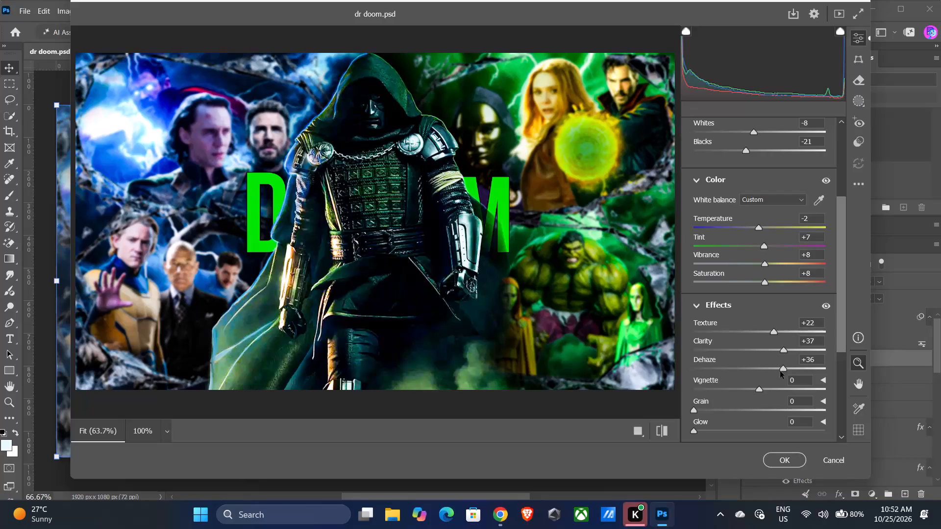
Try a brighter Vignette of +12 on Layer 39 and settle on Vignette -11.
drag(764, 388, 767, 388)
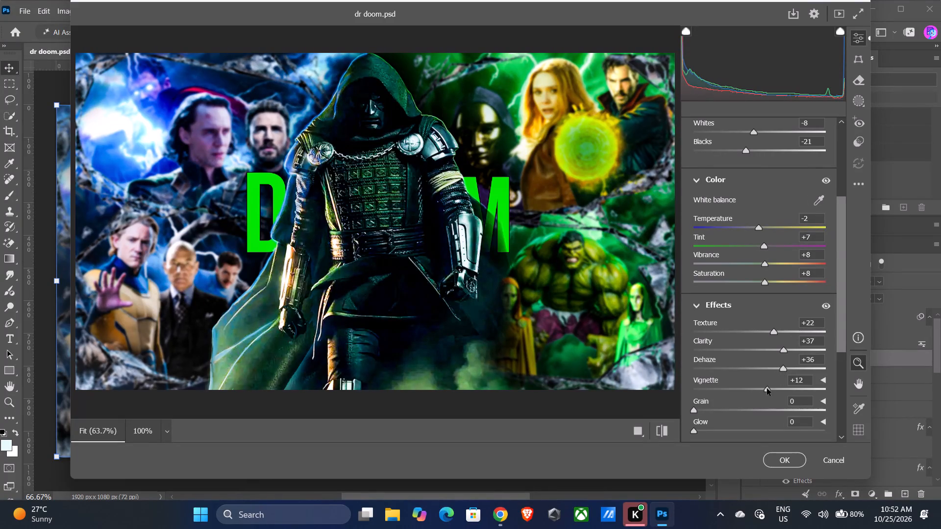
drag(767, 388, 752, 390)
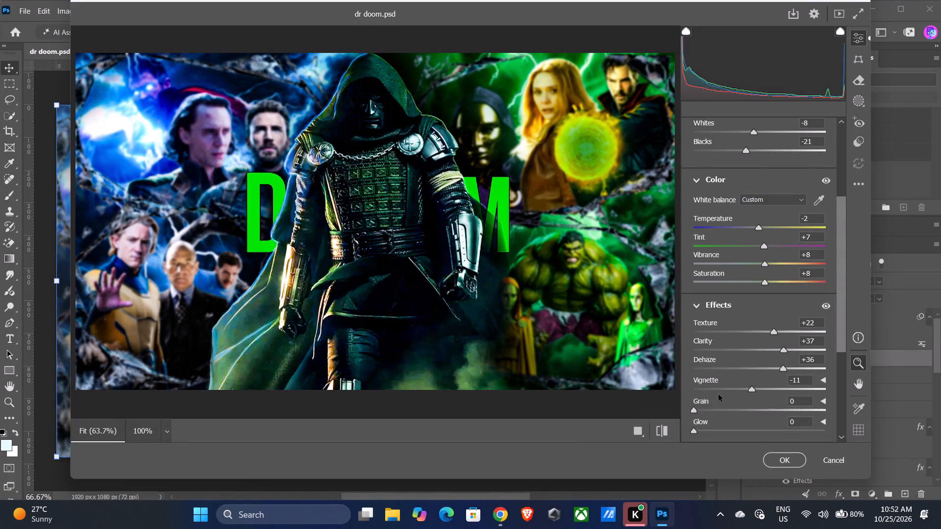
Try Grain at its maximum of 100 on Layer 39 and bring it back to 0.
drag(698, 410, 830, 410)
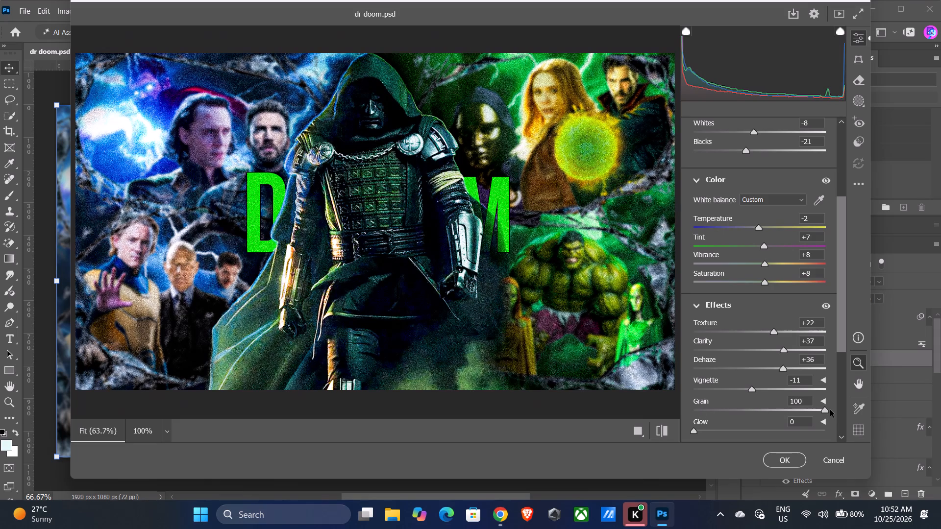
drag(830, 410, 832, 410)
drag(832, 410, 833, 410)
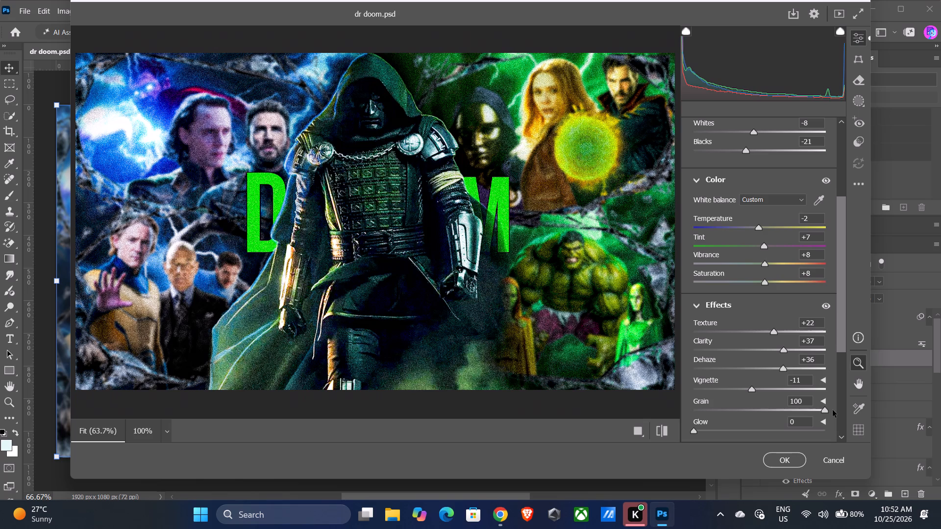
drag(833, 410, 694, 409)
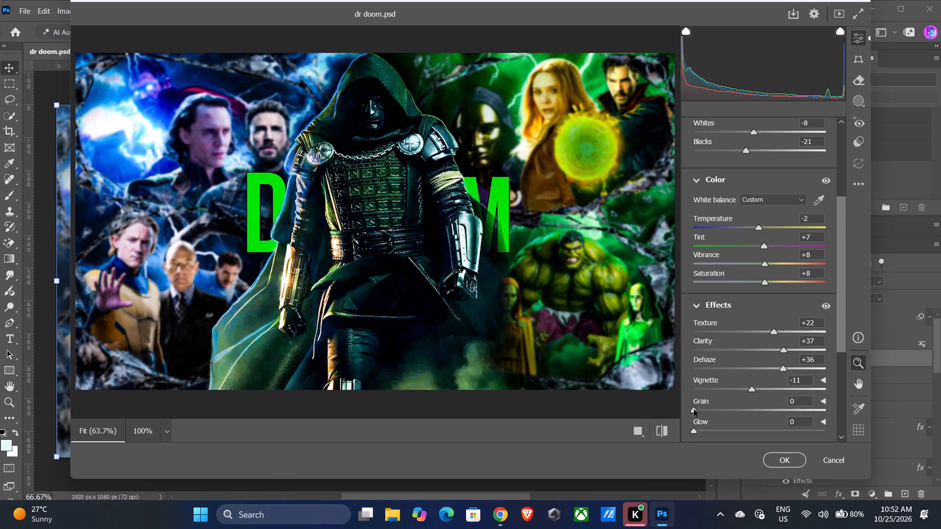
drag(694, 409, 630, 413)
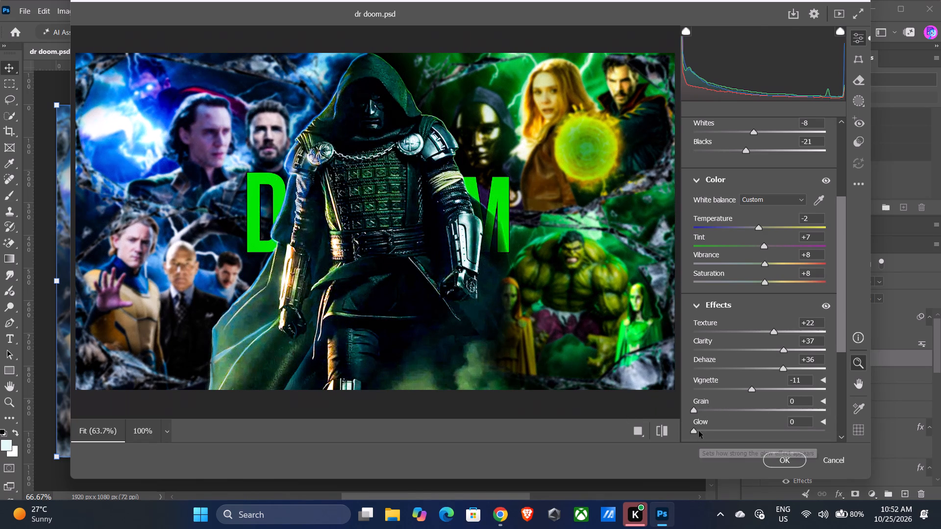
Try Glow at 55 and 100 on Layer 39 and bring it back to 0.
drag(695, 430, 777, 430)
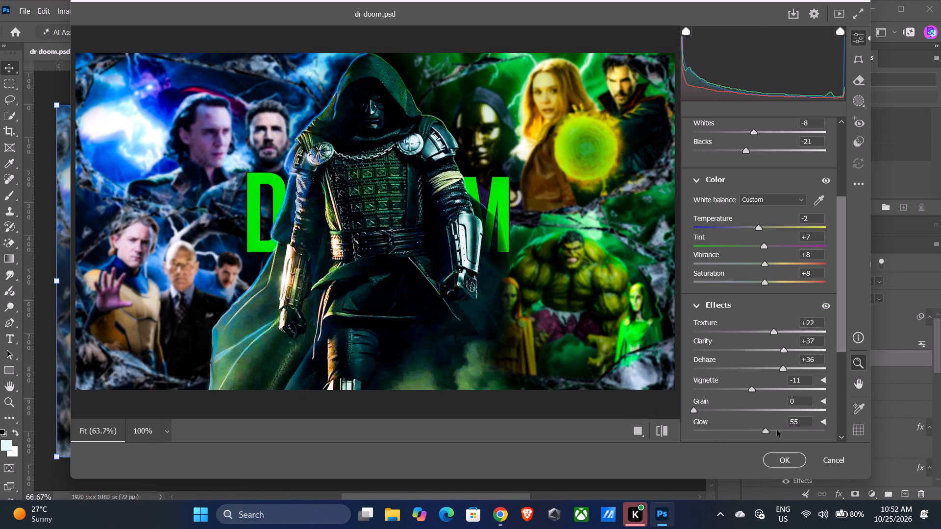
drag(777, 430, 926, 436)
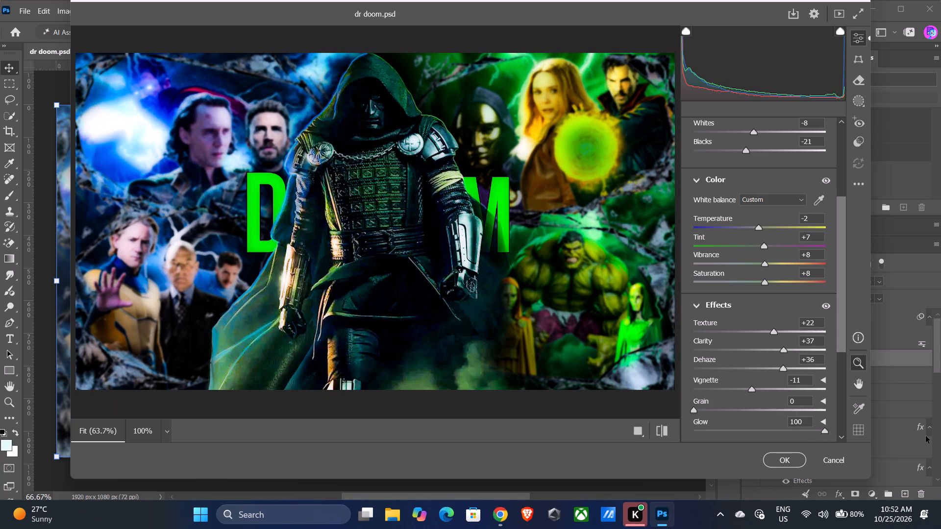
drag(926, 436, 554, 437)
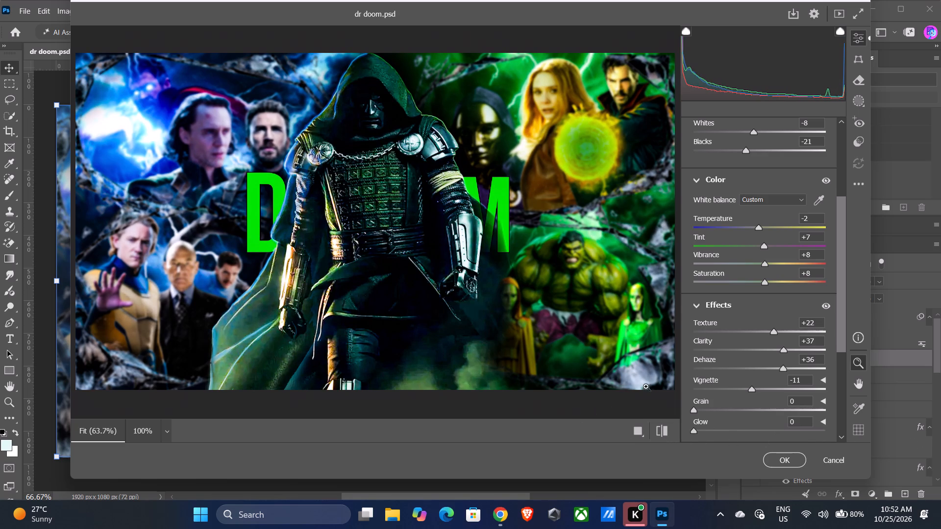
Apply the Camera Raw adjustments to Layer 39.
scroll(746, 323, down, 8)
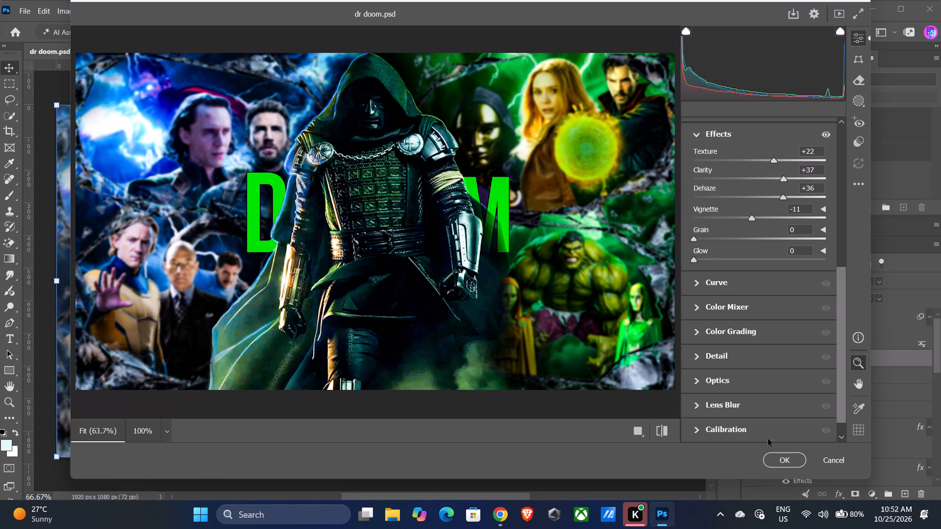
click(791, 461)
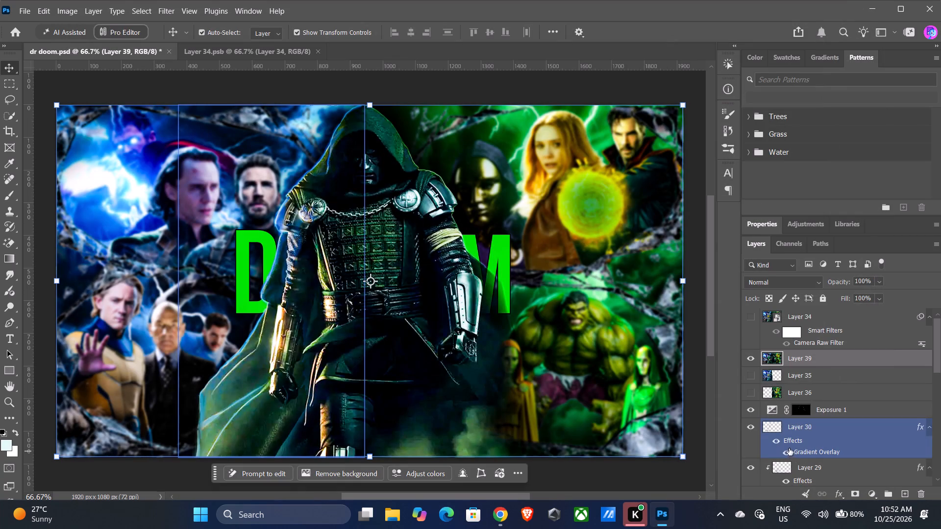
Compare the regraded Layer 39 with the earlier Layer 34 version by toggling Layer 34's visibility, leaving Layer 34 hidden.
click(748, 318)
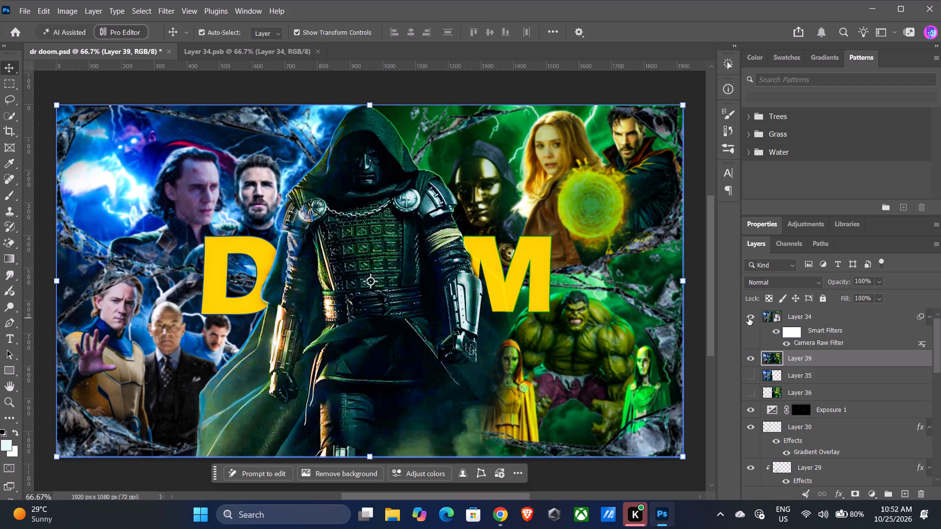
click(748, 318)
click(748, 318)
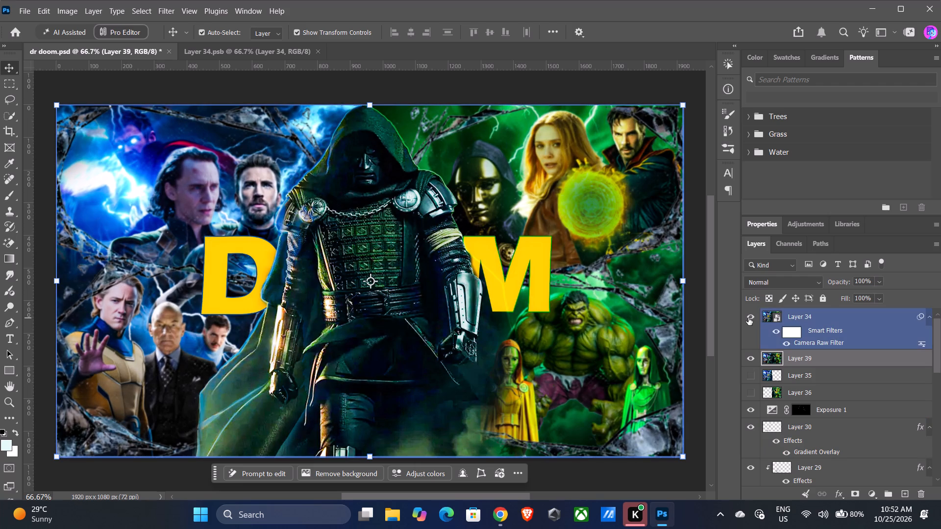
click(748, 318)
click(748, 318)
click(748, 318)
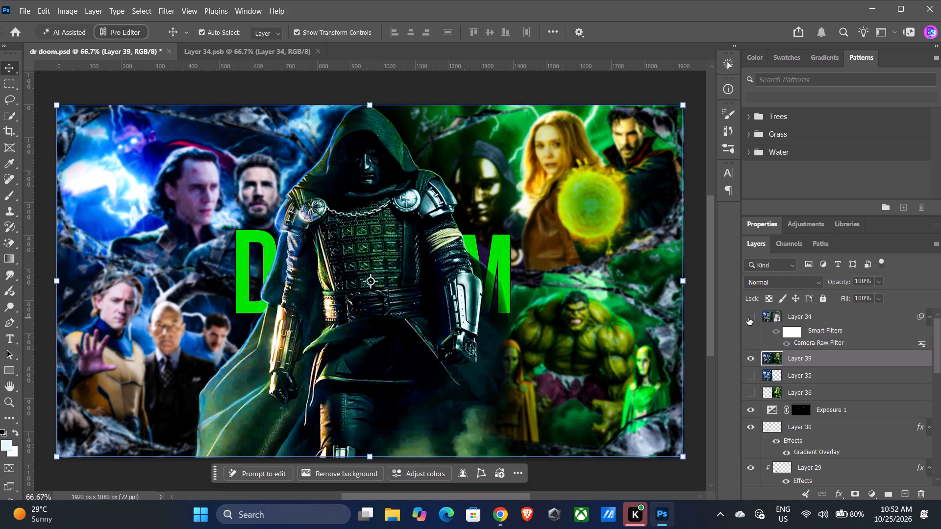
click(748, 318)
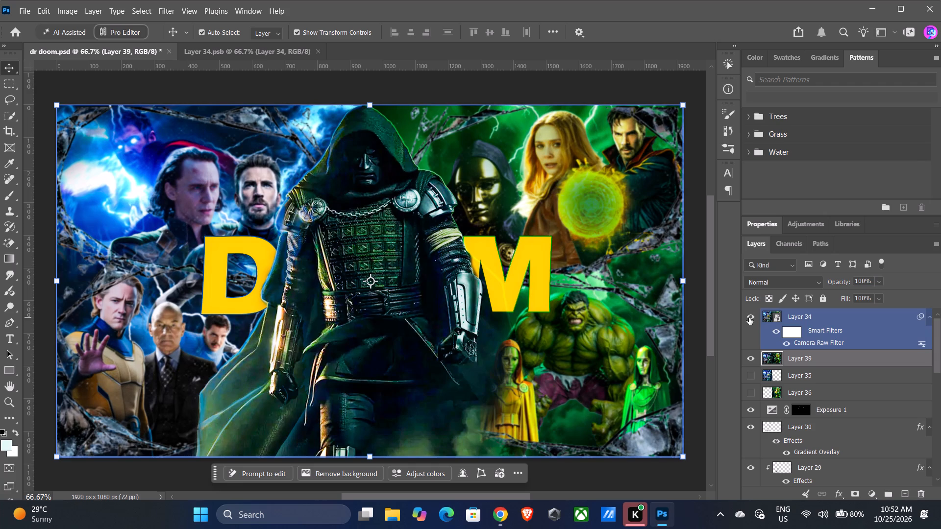
click(749, 317)
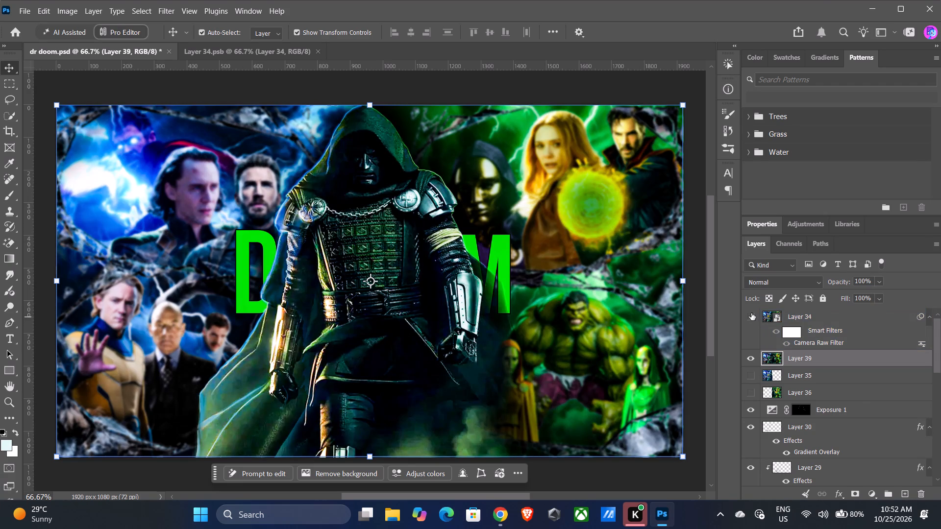
click(751, 313)
click(751, 313)
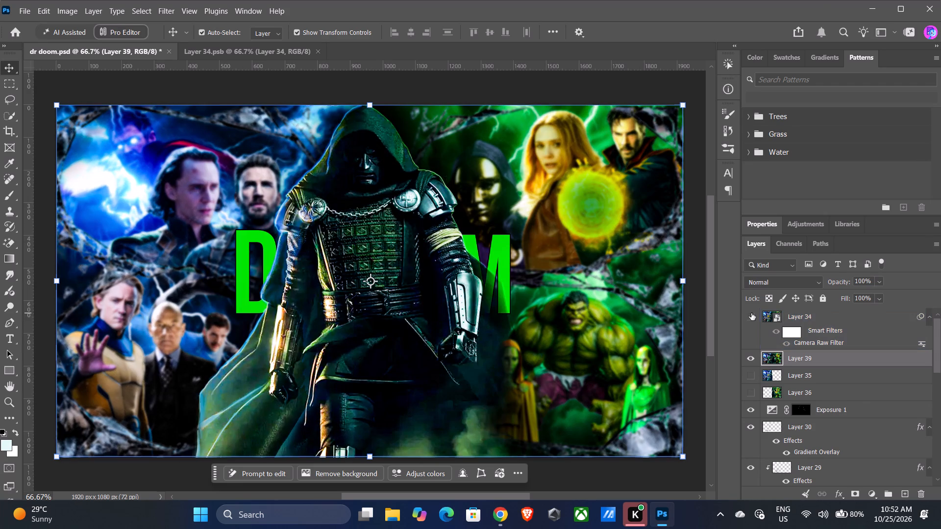
click(751, 313)
click(751, 313)
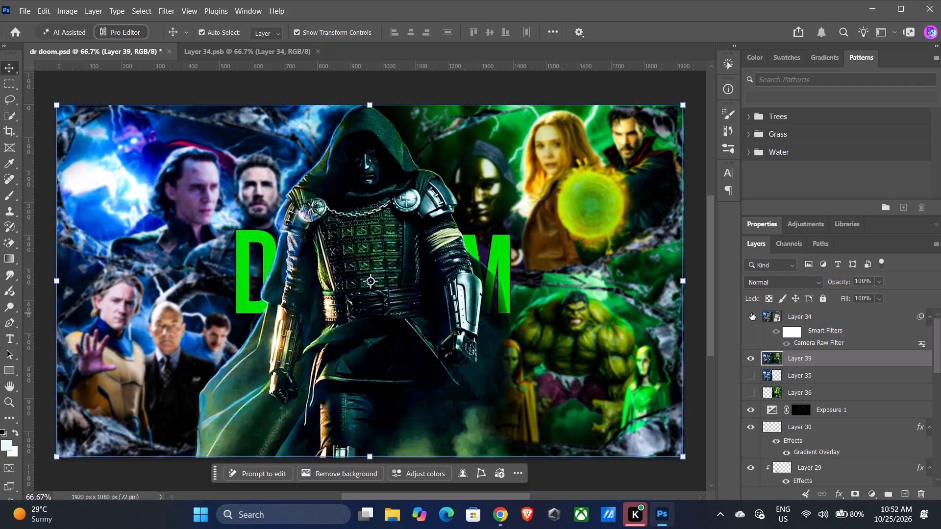
click(751, 313)
click(751, 313)
Quick export the composite as a PNG into the Documents folder with the file name dr doom.png3.
click(799, 33)
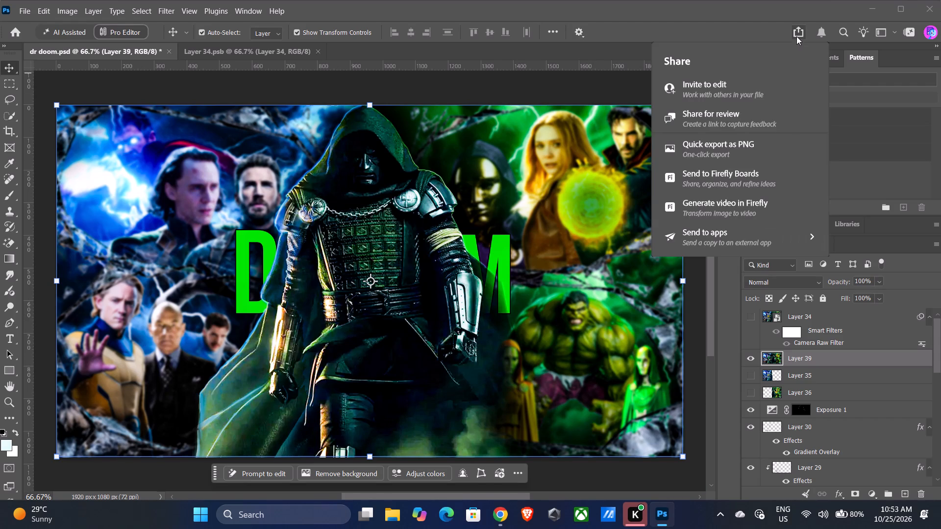
click(701, 151)
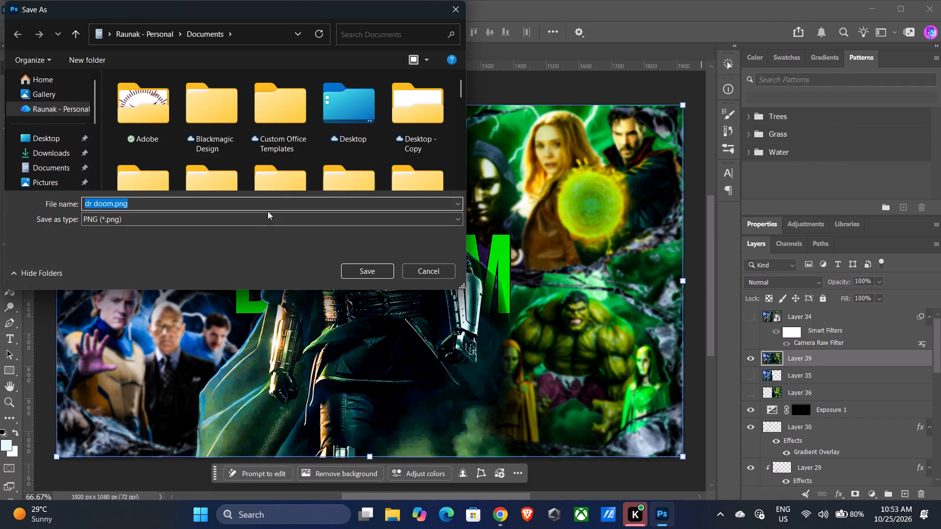
click(148, 204)
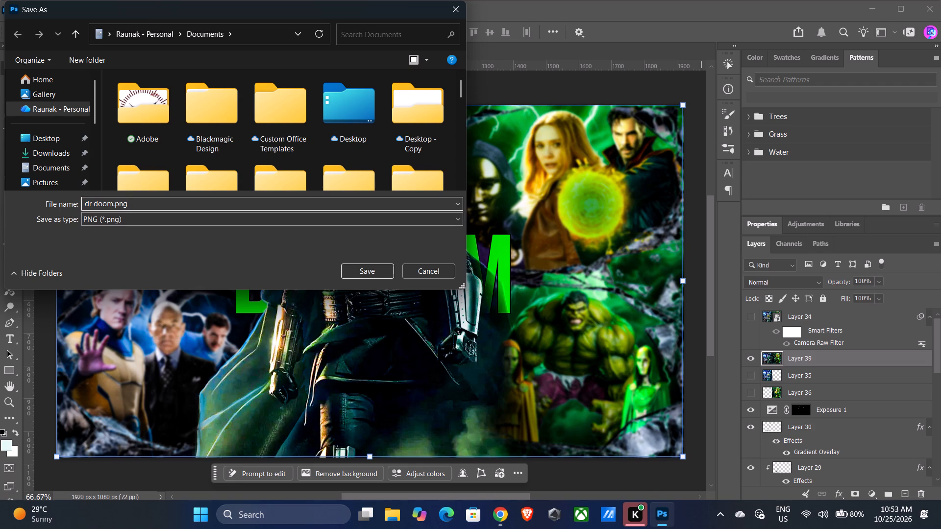
key(3)
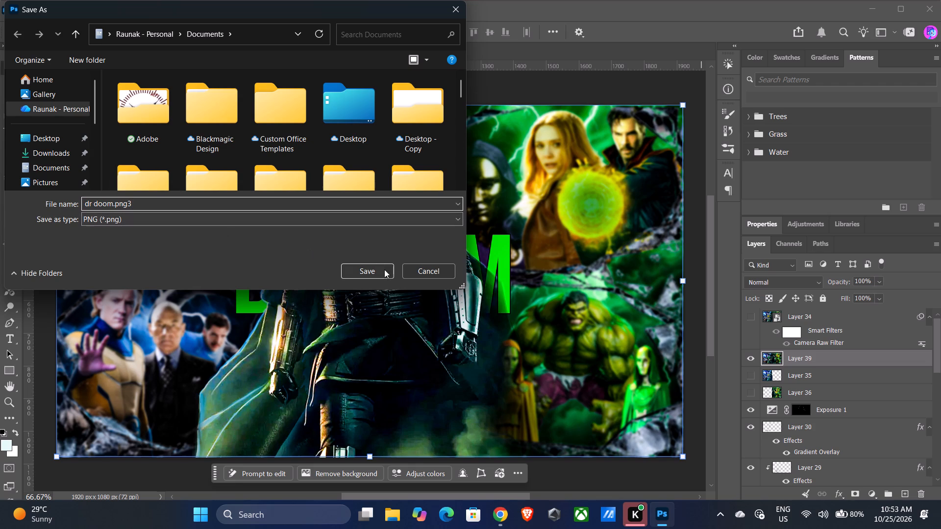
click(374, 271)
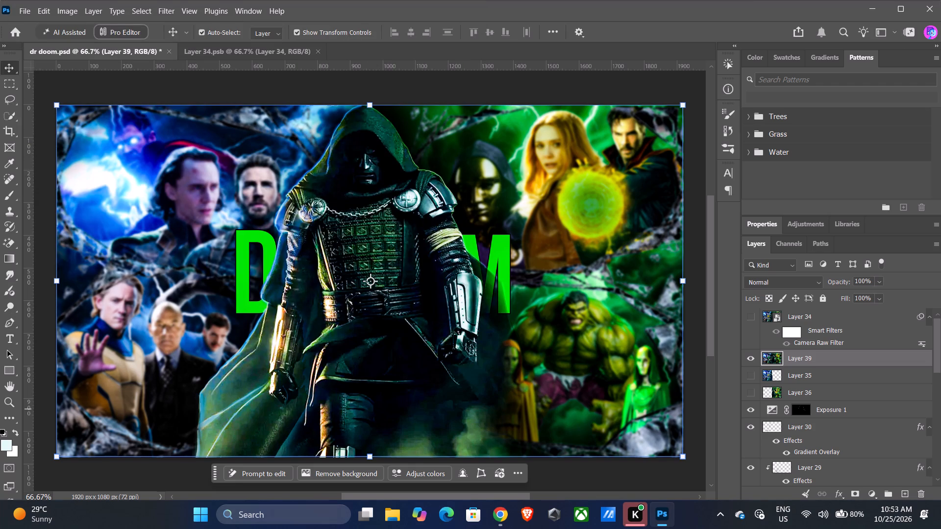
Switch to Windows Start and browse the installed apps to the Social category.
click(196, 518)
scroll(265, 367, down, 3)
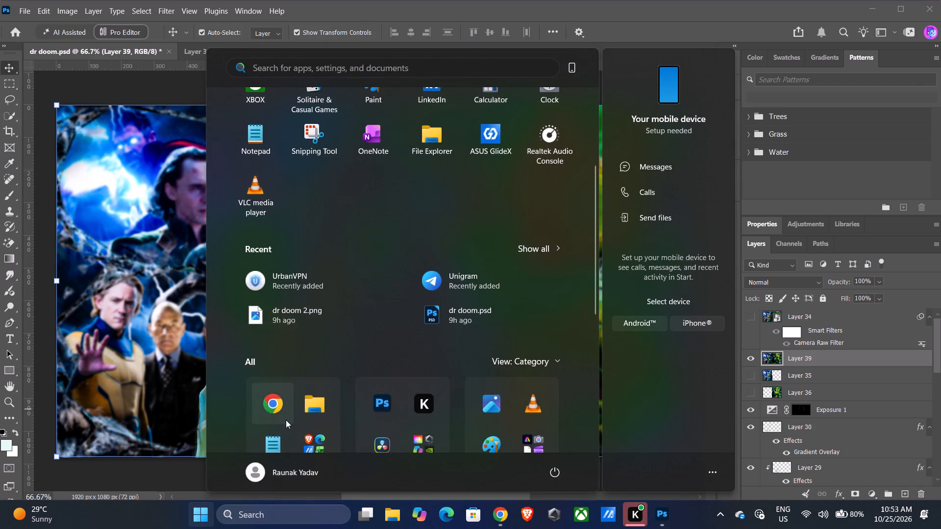
scroll(287, 416, down, 3)
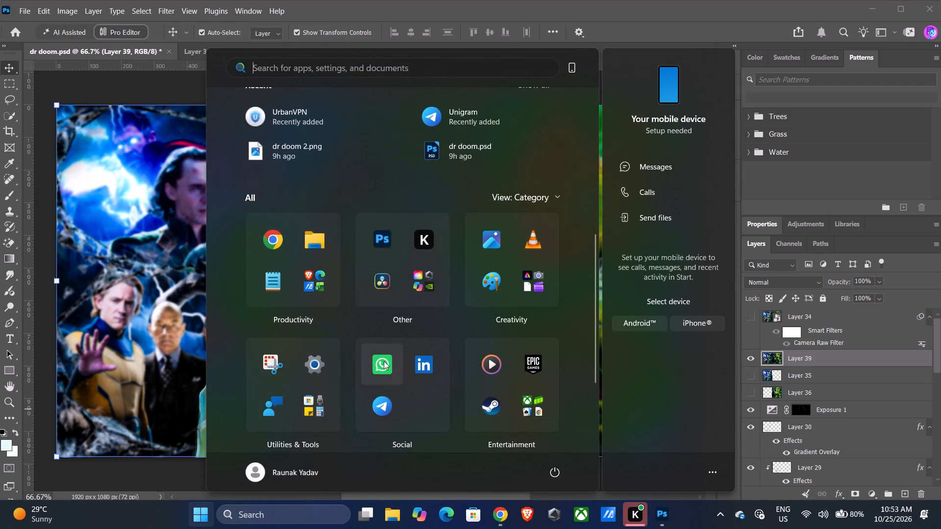
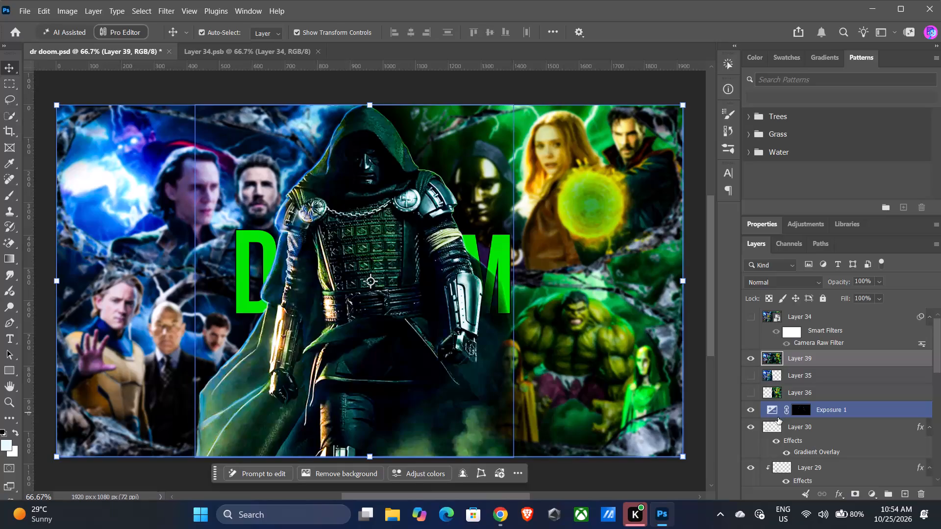
Hide Layer 39, the masked m text layer and the d text layer so the artwork has no title lettering.
click(748, 359)
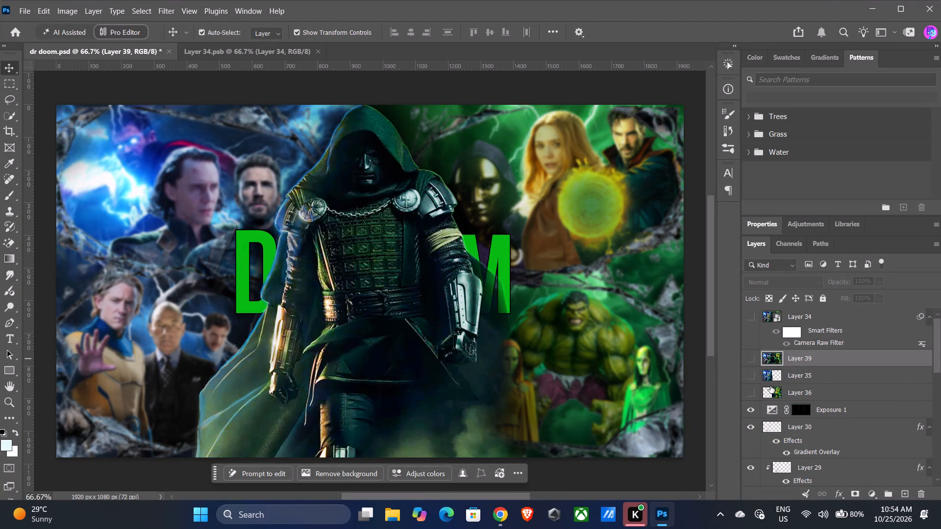
scroll(770, 386, down, 2)
scroll(765, 446, down, 1)
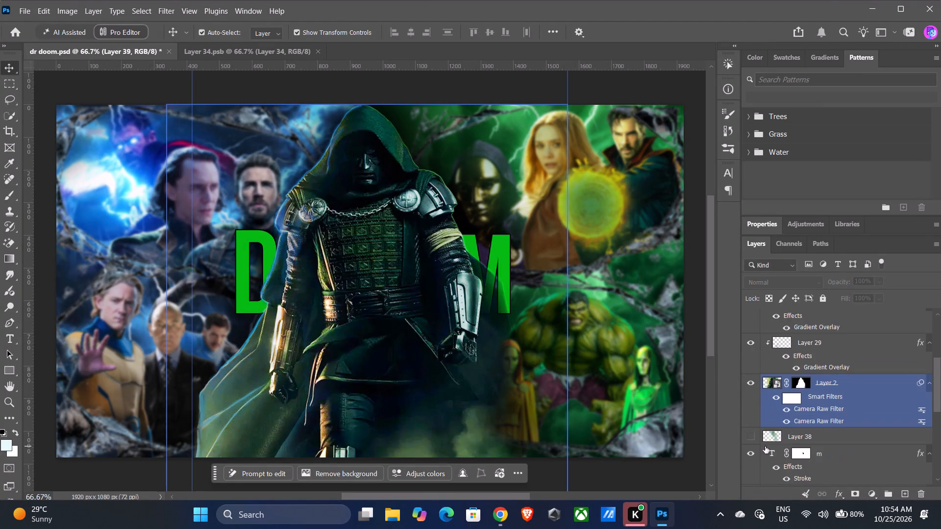
click(750, 454)
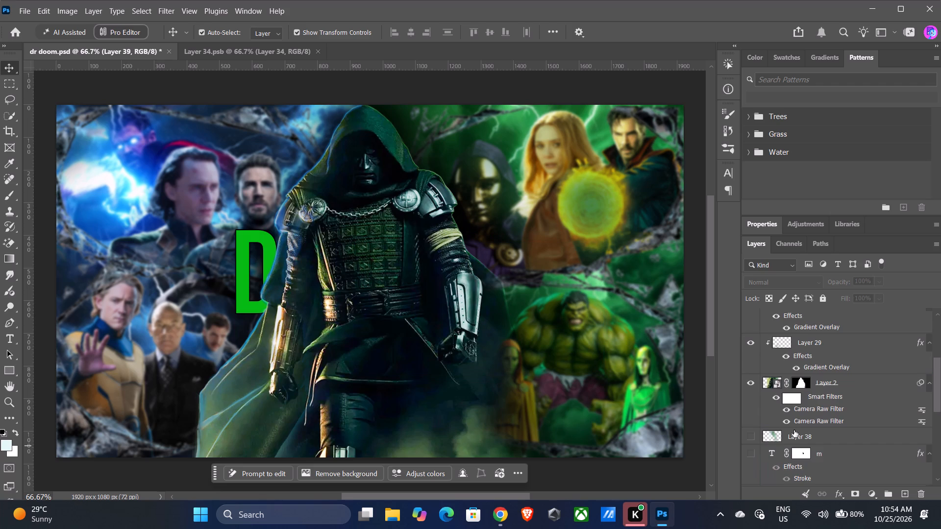
scroll(794, 430, down, 2)
click(752, 411)
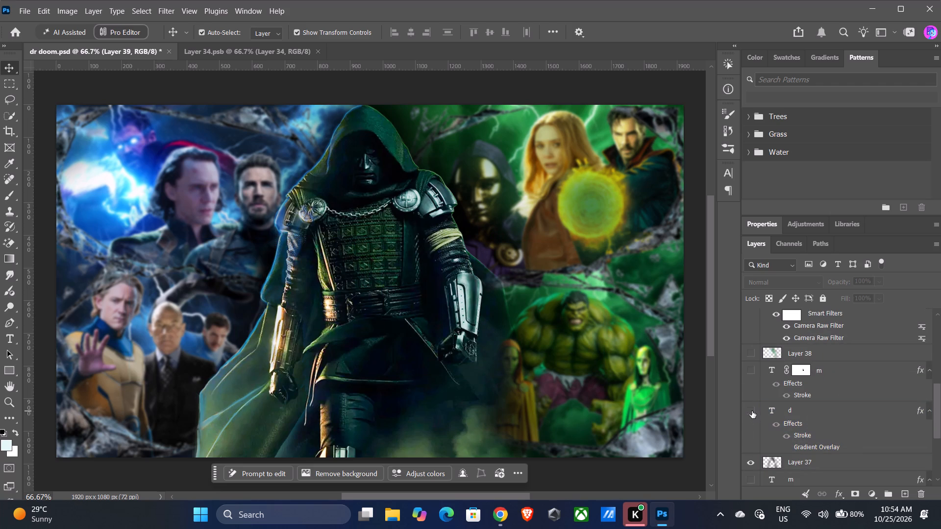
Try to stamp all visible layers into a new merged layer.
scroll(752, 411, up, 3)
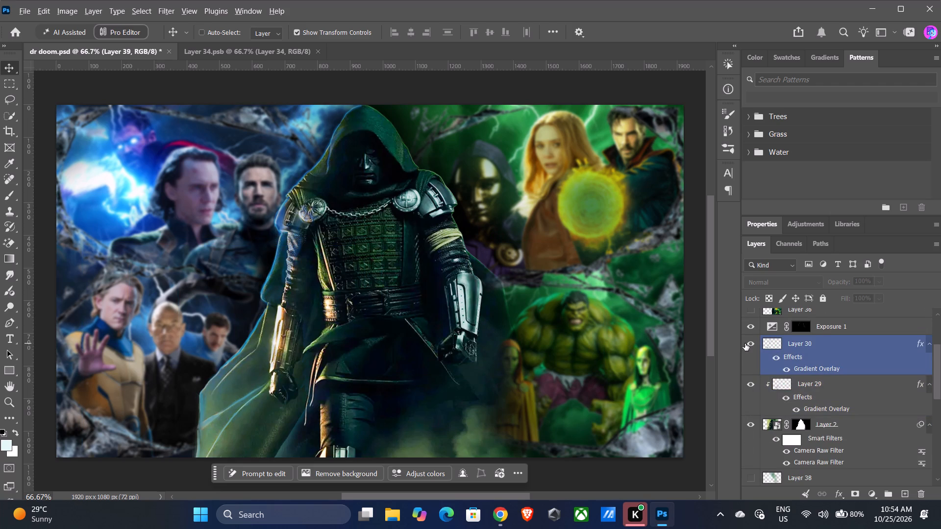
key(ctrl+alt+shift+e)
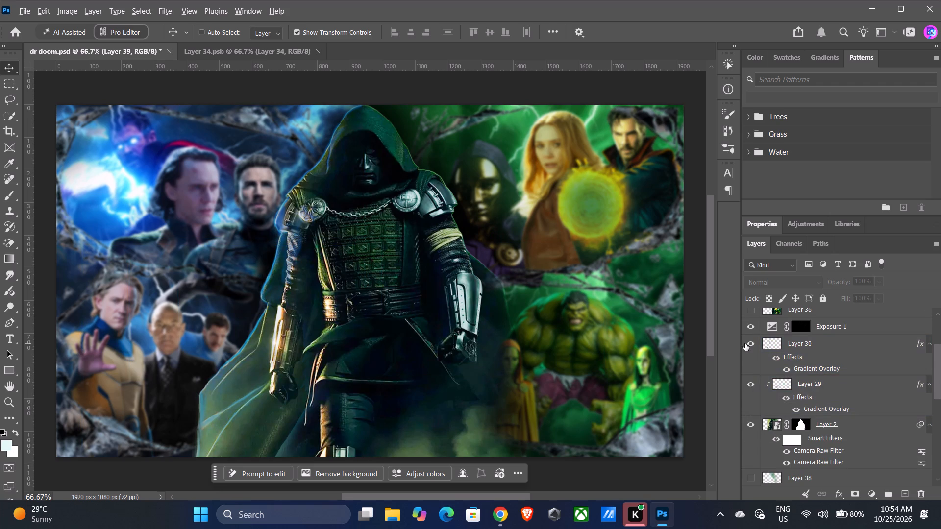
Examine the whole layer stack from Layer 34 down to Group 2 for layer visibility.
scroll(838, 395, up, 11)
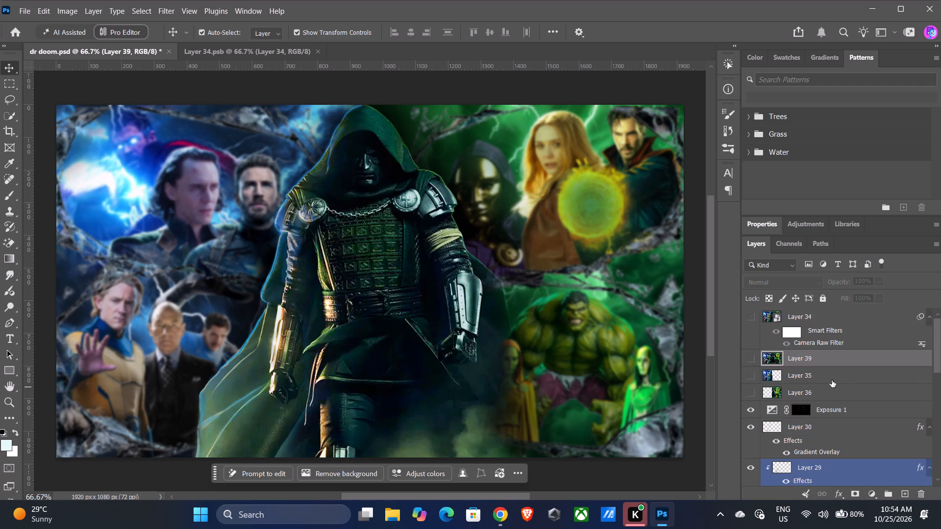
scroll(830, 375, down, 4)
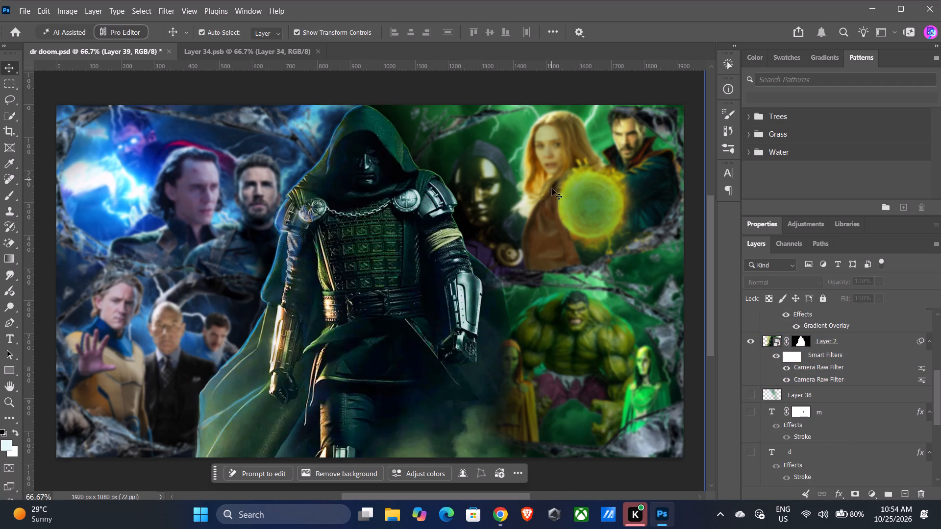
scroll(832, 402, down, 4)
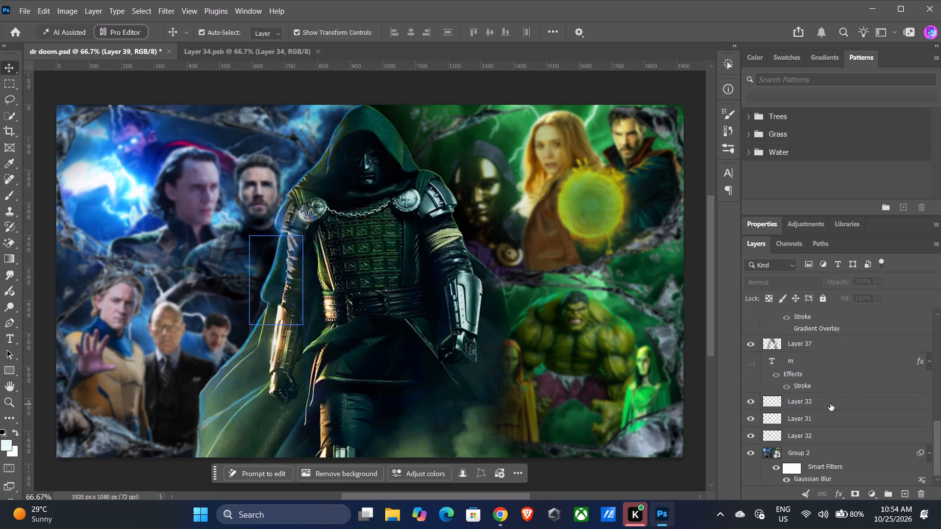
scroll(830, 404, down, 7)
scroll(812, 444, down, 4)
scroll(812, 444, up, 3)
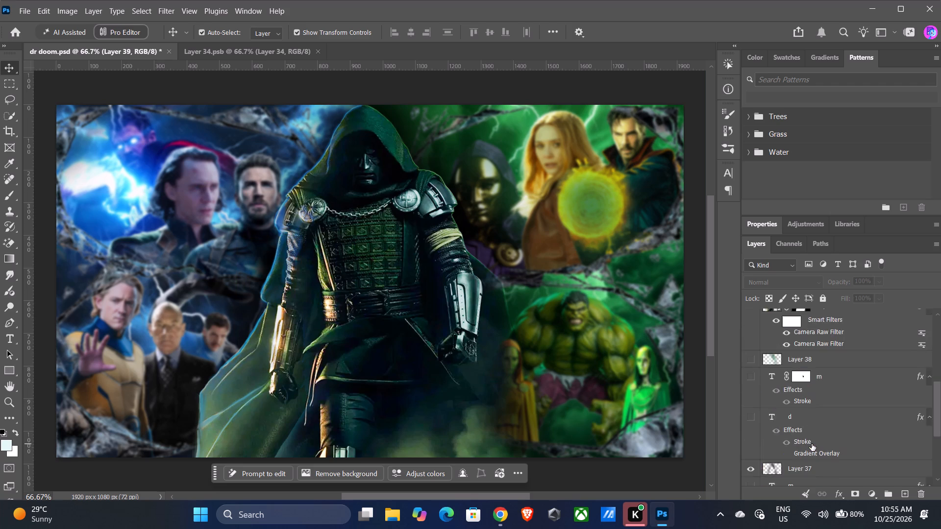
scroll(812, 444, up, 7)
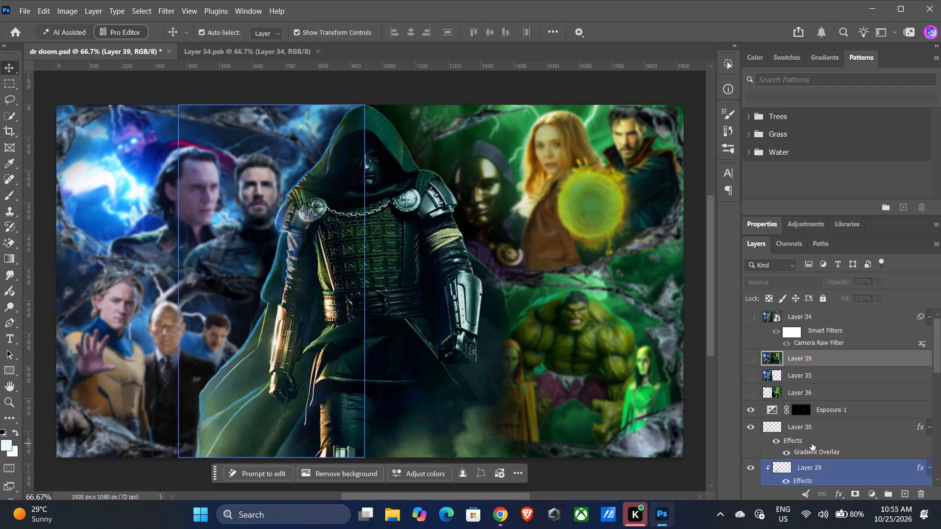
scroll(812, 443, up, 2)
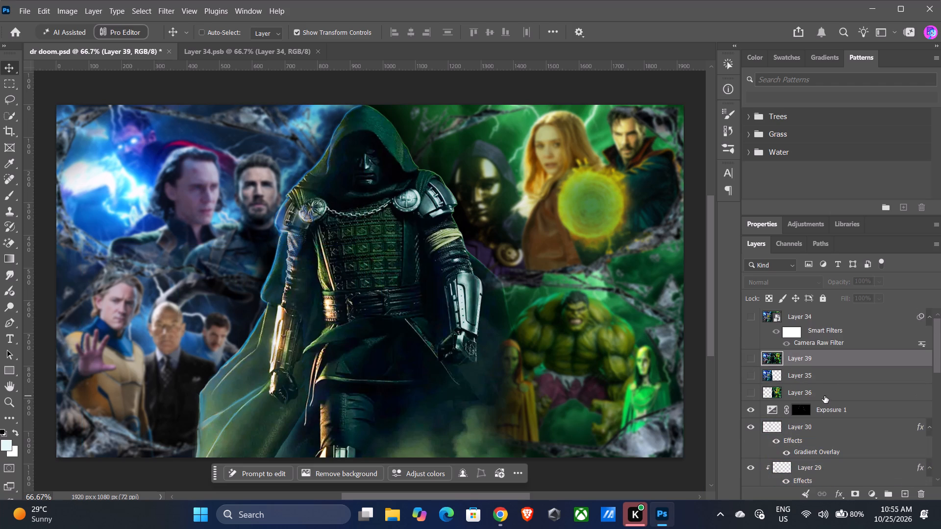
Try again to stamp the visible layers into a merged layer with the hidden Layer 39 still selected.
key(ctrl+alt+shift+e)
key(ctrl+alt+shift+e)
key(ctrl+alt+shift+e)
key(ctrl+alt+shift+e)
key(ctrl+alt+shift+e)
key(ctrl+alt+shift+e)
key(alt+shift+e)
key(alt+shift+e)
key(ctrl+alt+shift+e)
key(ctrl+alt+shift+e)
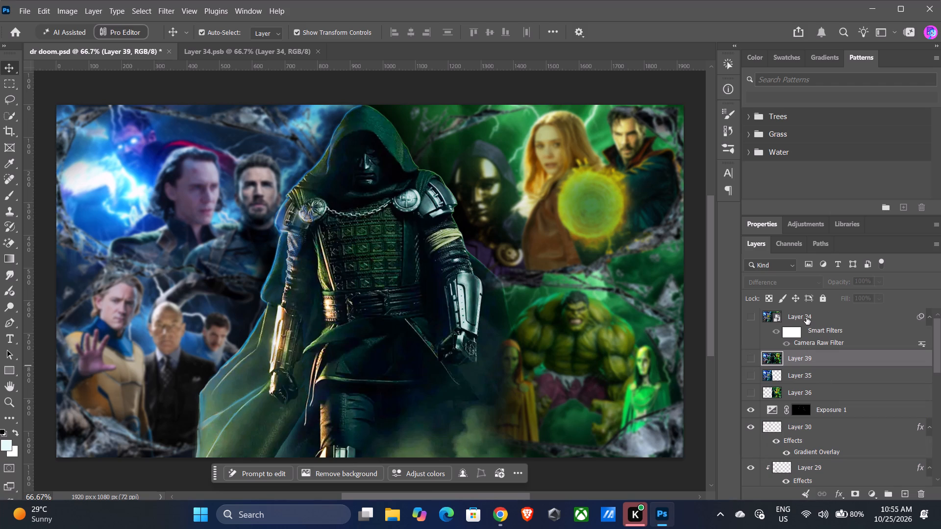
Delete the hidden smart object layer Layer 34.
click(806, 317)
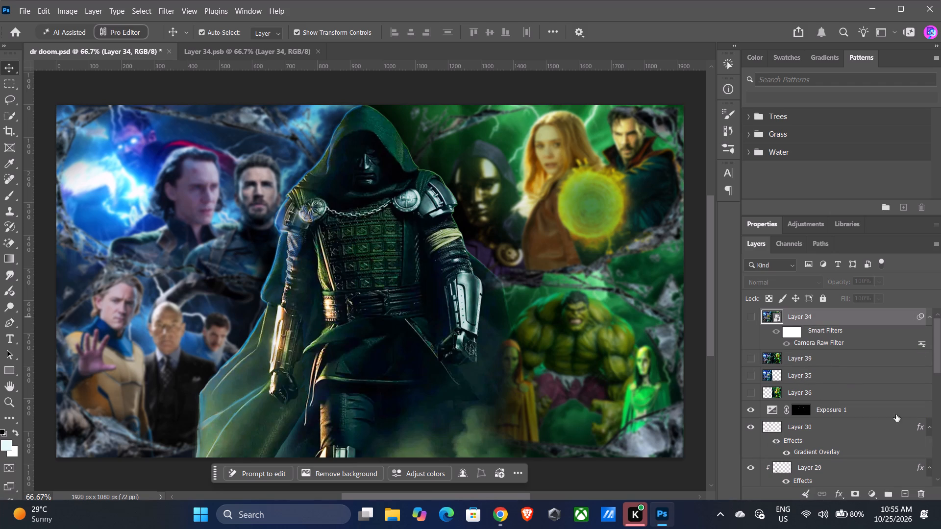
click(922, 494)
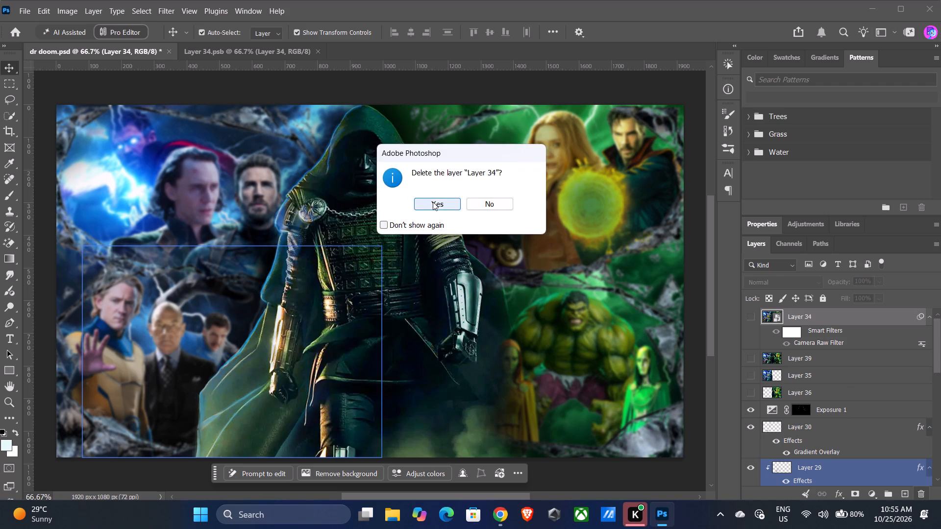
click(433, 202)
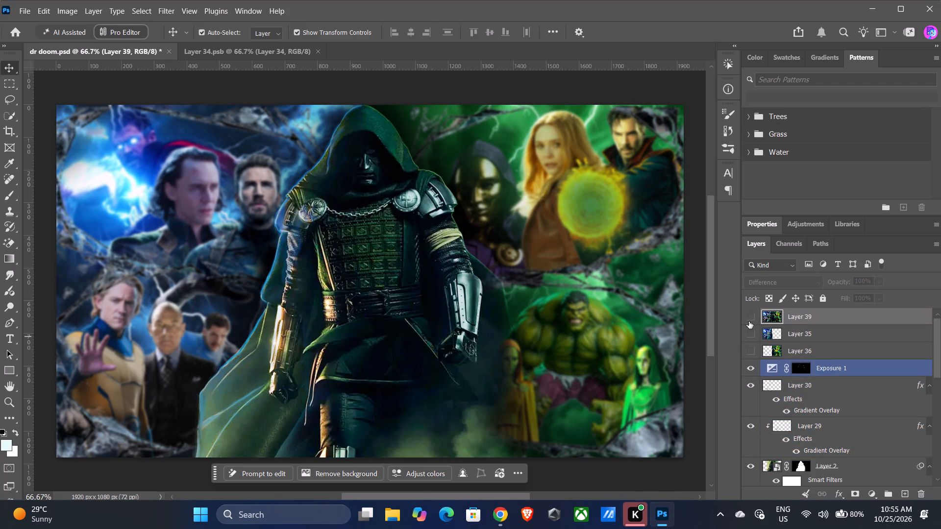
Toggle Layer 39's visibility to compare it with the layers beneath, leaving it hidden.
click(752, 316)
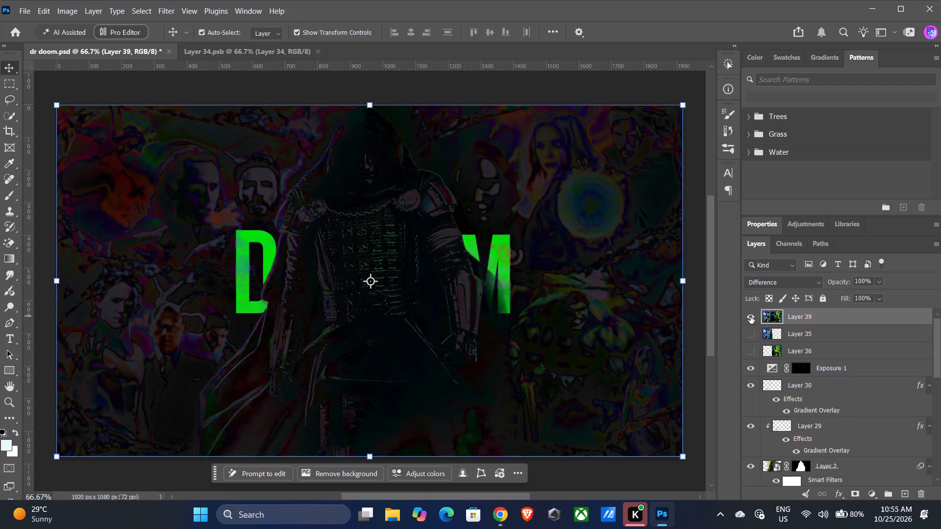
click(750, 316)
click(750, 316)
click(750, 316)
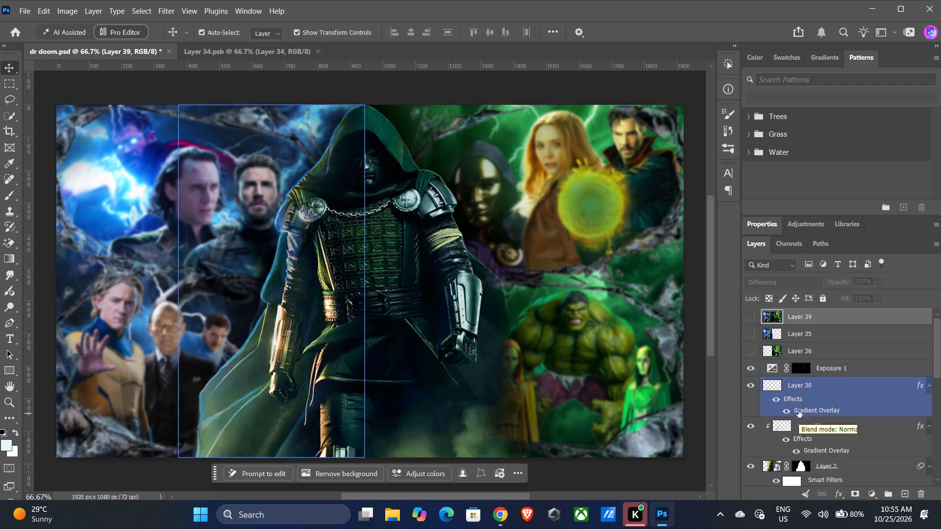
Check what Exposure 1, Layer 30 and Group 2 contribute by toggling each one's visibility, leaving all three visible.
click(750, 369)
click(750, 369)
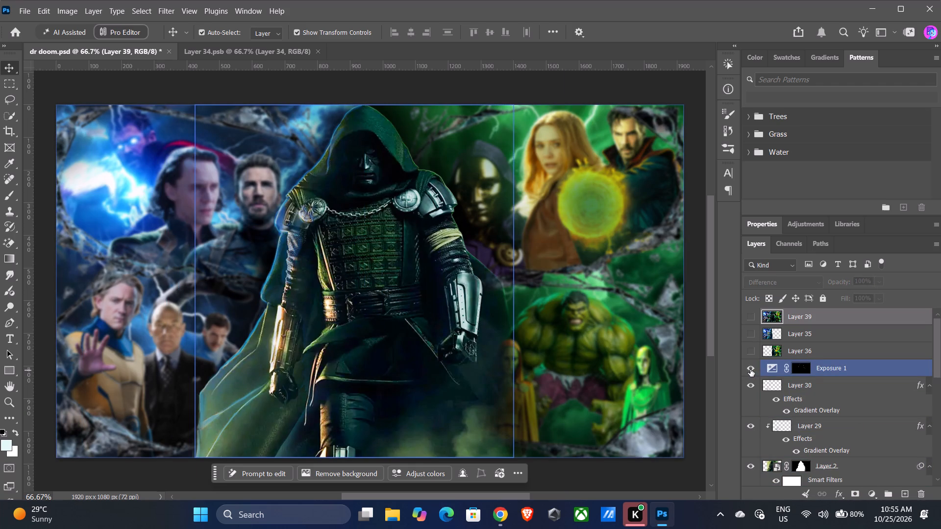
click(747, 386)
click(747, 386)
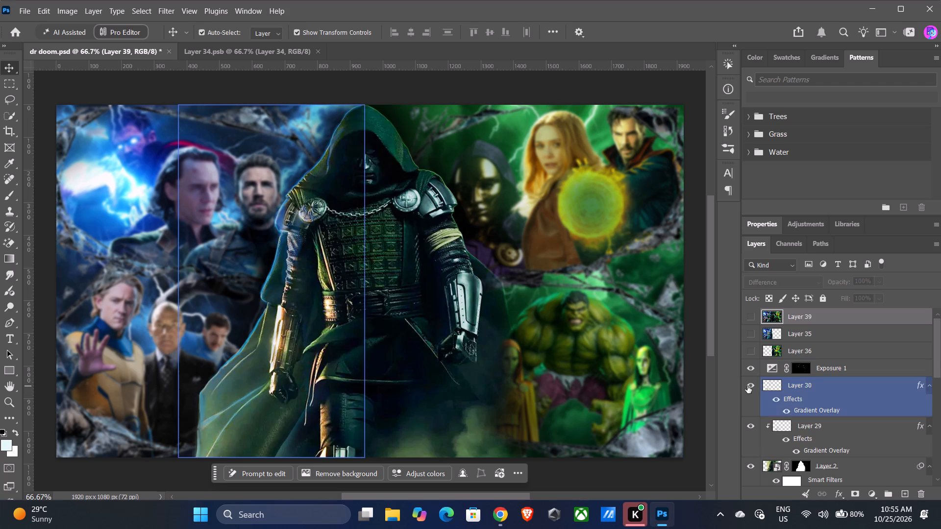
click(747, 386)
click(747, 386)
scroll(754, 404, down, 4)
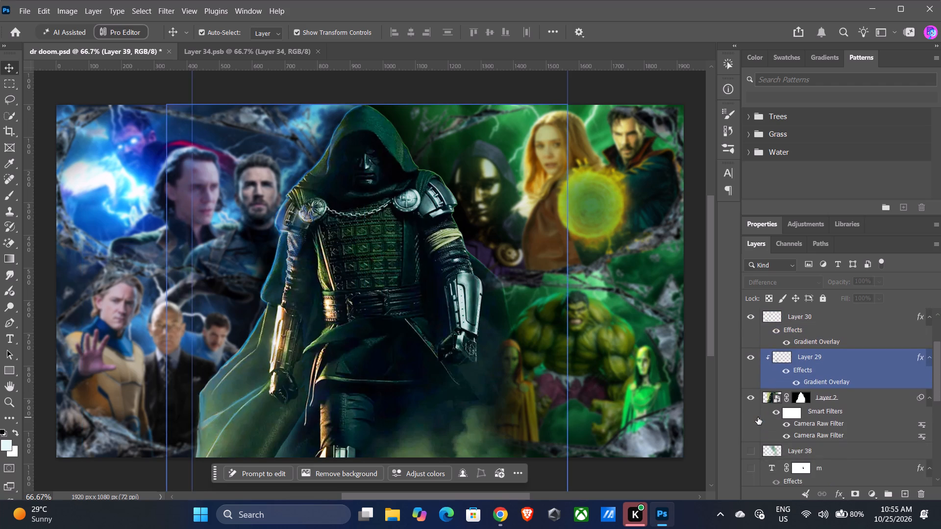
scroll(758, 418, down, 17)
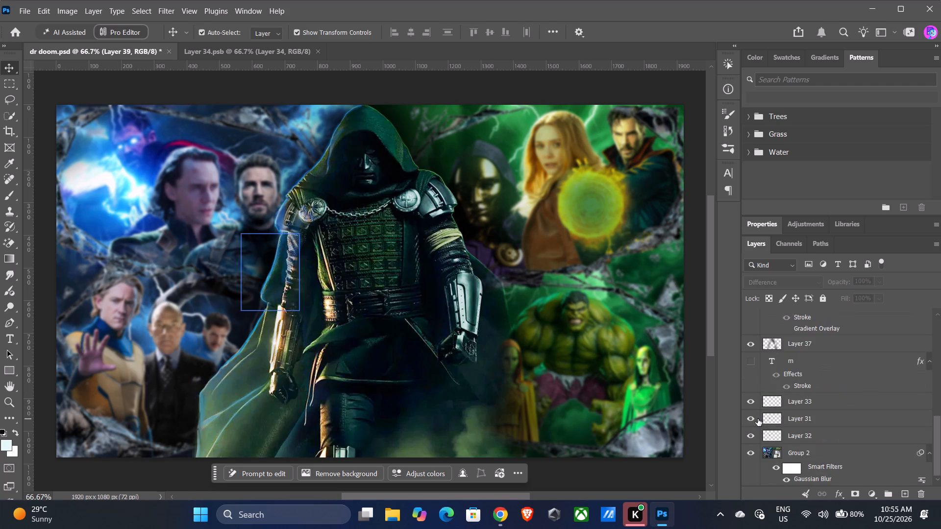
click(744, 451)
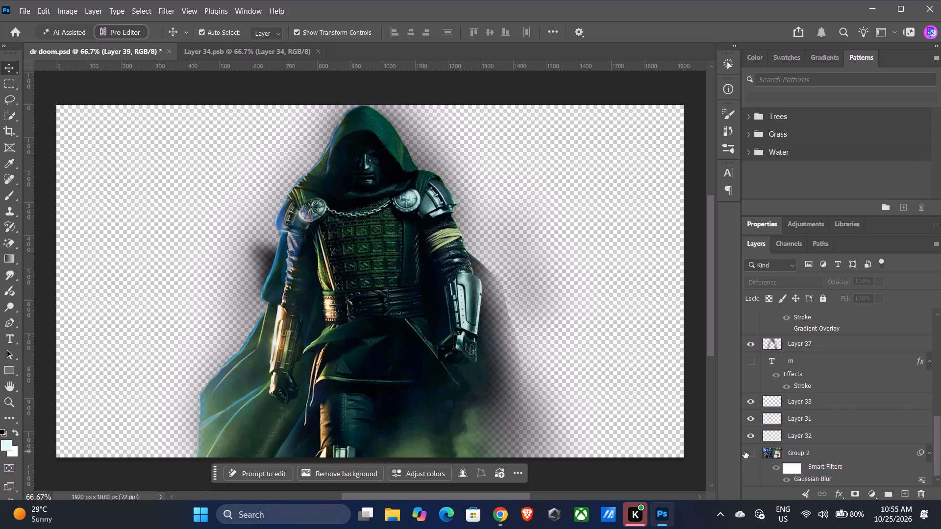
click(744, 451)
scroll(745, 452, up, 13)
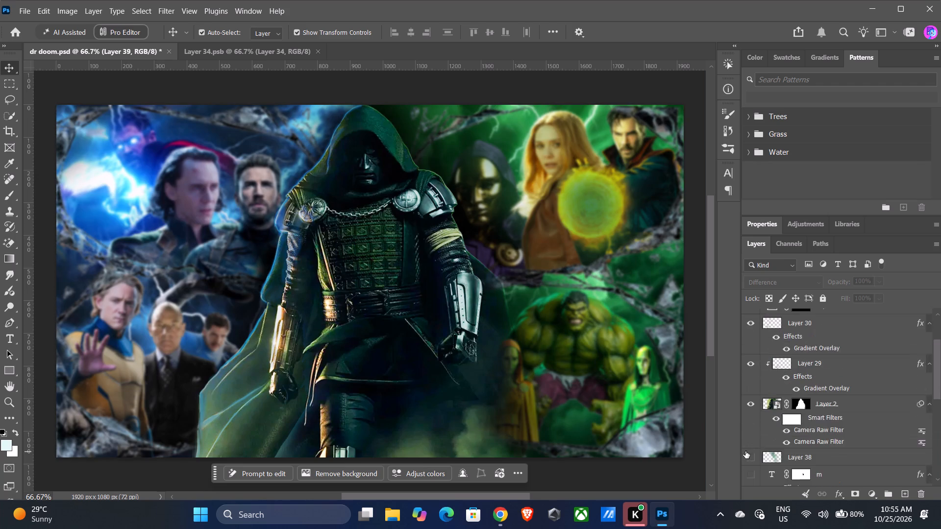
scroll(745, 451, up, 13)
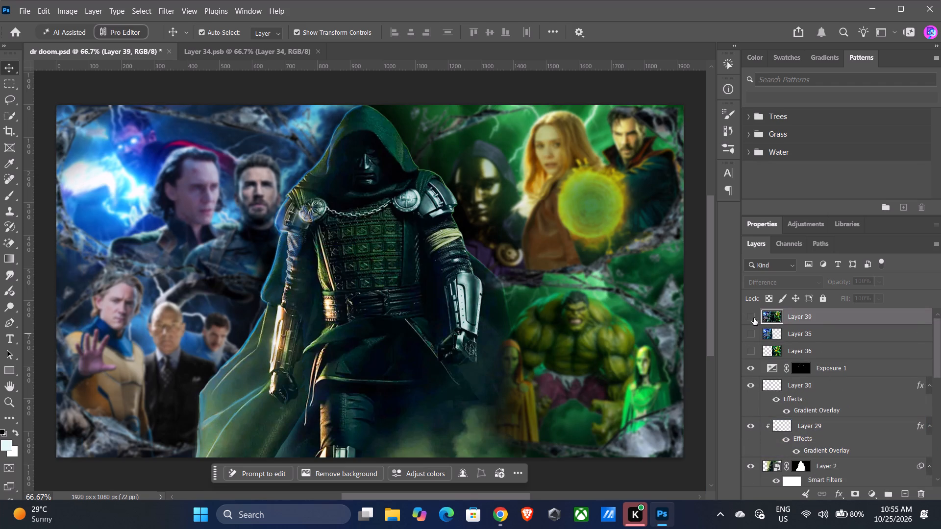
Check Layer 39's effect once more and delete the layer.
click(754, 318)
click(754, 318)
click(807, 320)
click(921, 495)
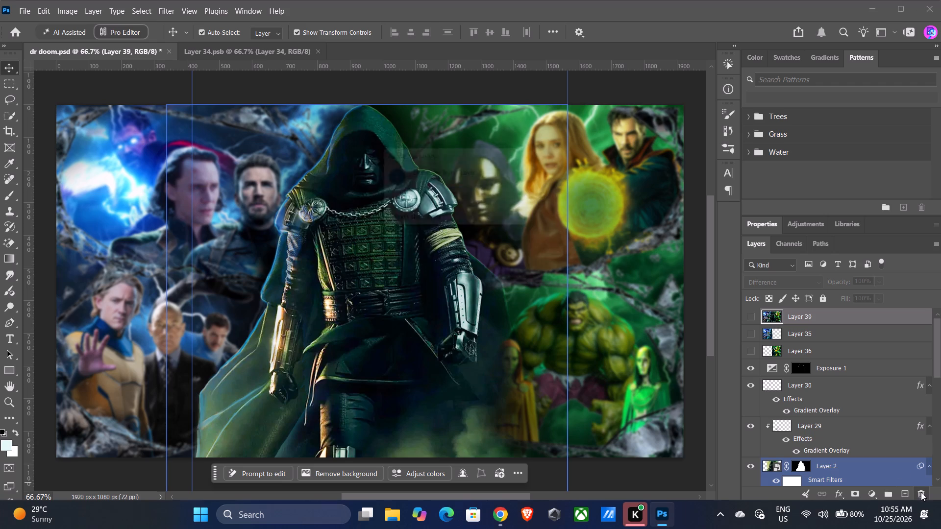
click(448, 205)
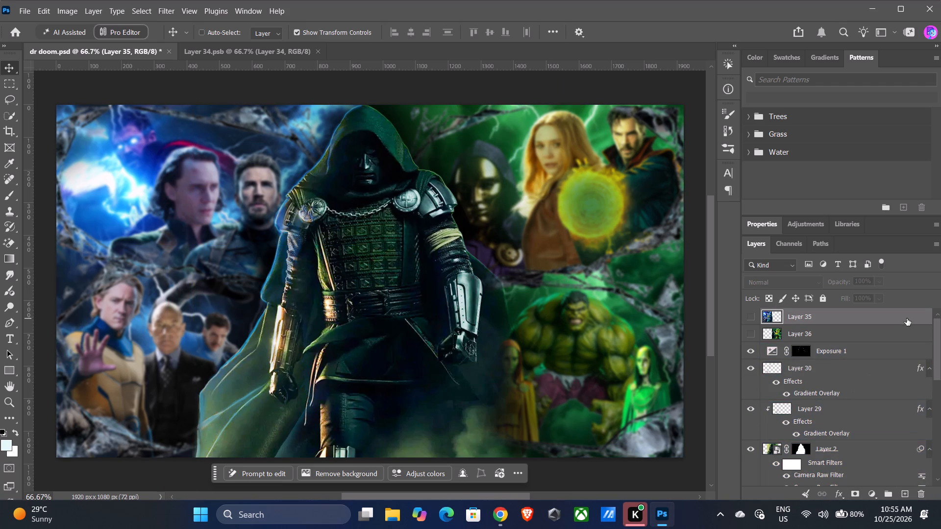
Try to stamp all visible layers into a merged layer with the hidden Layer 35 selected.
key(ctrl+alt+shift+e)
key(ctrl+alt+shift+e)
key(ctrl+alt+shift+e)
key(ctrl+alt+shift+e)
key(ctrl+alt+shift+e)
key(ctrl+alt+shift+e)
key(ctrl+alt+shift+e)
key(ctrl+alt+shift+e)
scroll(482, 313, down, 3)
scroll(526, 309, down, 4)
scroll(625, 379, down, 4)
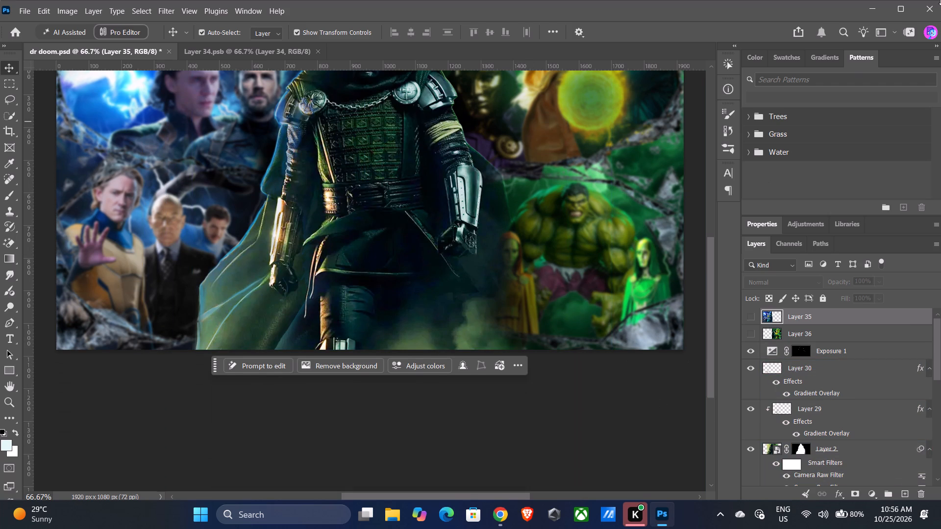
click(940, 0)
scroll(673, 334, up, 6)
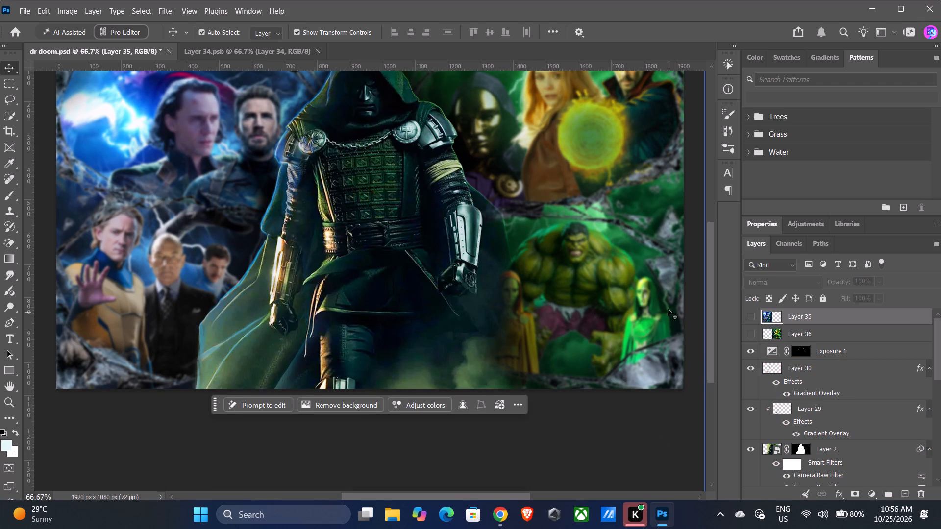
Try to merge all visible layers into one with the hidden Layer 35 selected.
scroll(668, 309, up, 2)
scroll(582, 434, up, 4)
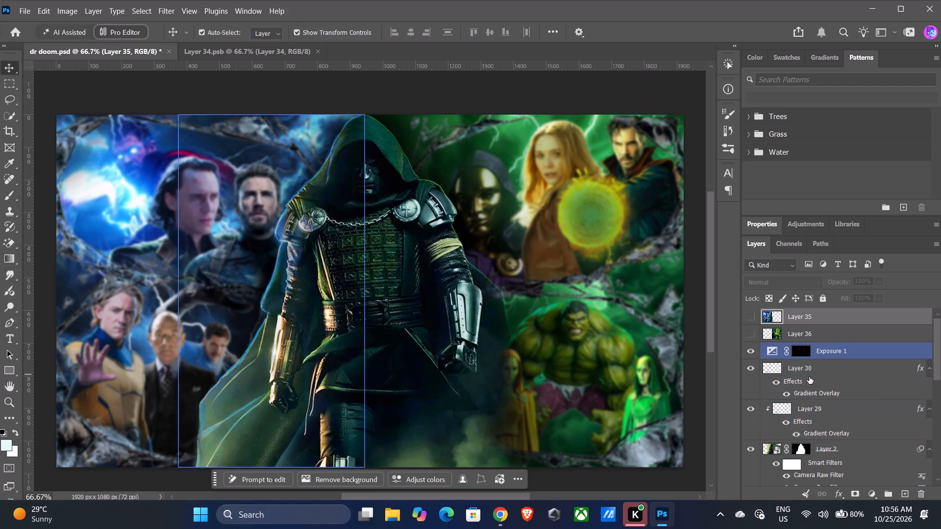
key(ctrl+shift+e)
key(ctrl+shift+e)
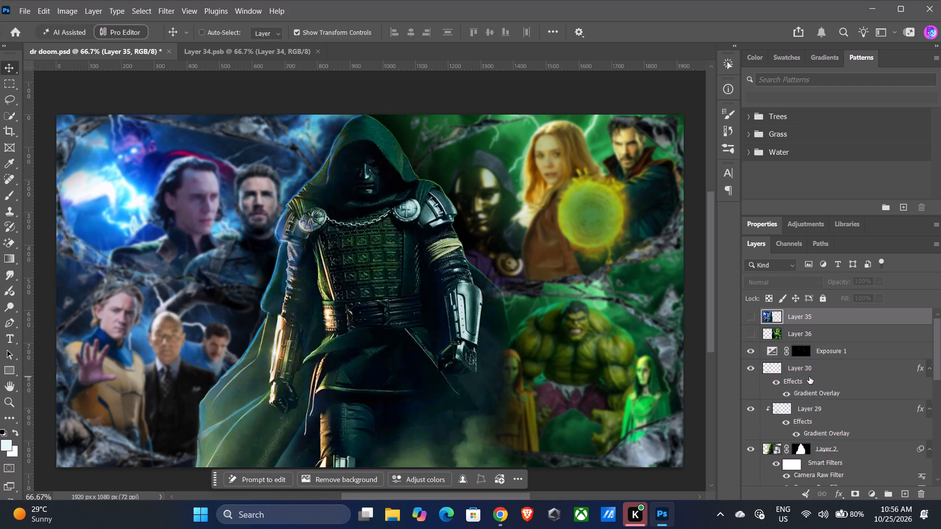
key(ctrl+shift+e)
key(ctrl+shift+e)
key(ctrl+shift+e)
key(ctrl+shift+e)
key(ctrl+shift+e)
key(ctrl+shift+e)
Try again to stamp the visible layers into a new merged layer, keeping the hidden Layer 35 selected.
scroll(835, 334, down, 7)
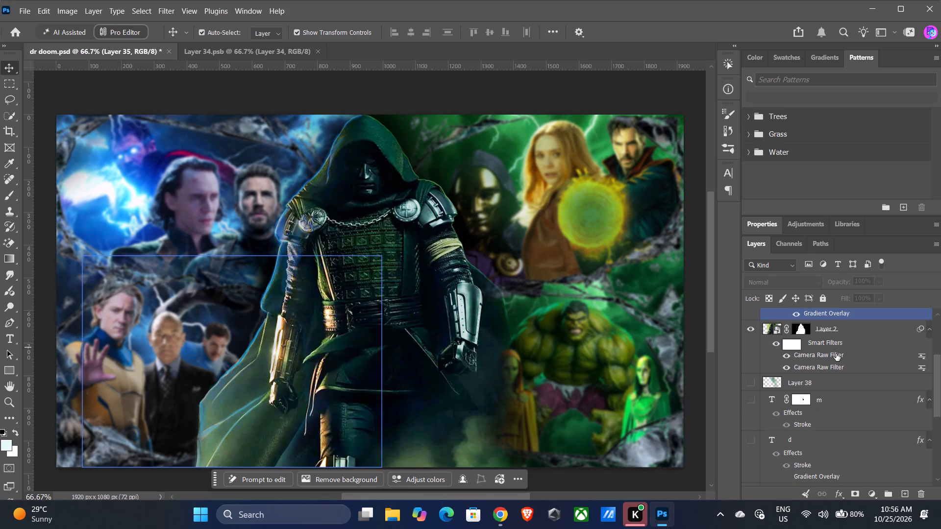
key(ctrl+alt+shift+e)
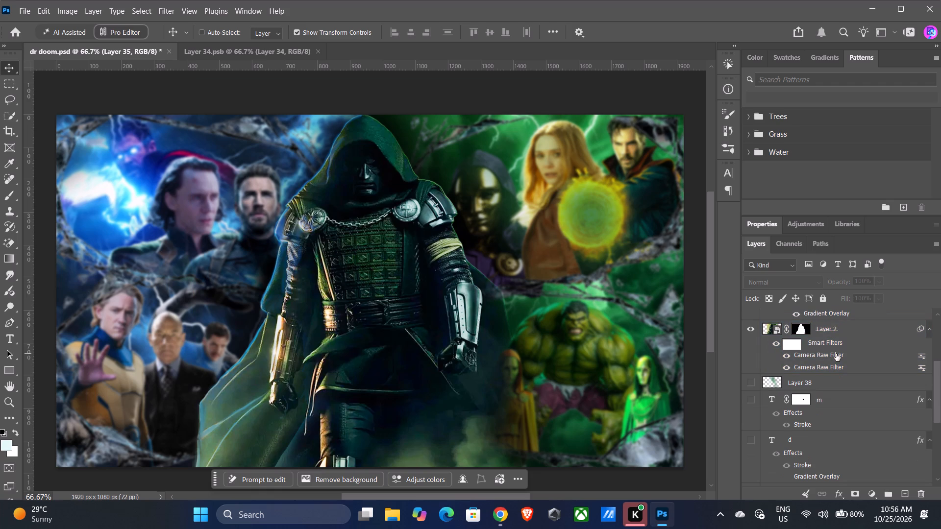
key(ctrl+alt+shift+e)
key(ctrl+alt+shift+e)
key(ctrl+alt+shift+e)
Review the layer stack and compare Layer 35 and Layer 36 with the composite by toggling their visibility, leaving both hidden.
scroll(837, 352, down, 8)
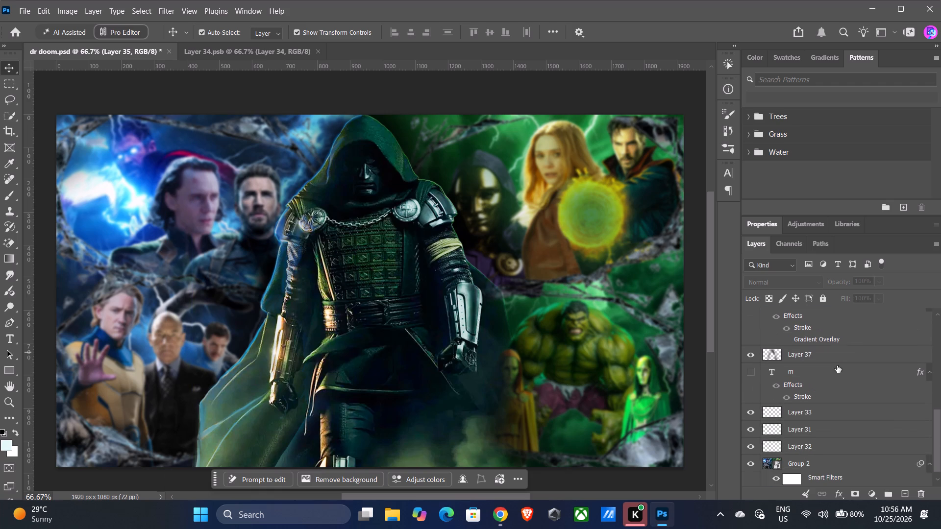
scroll(837, 373, down, 8)
scroll(838, 412, up, 15)
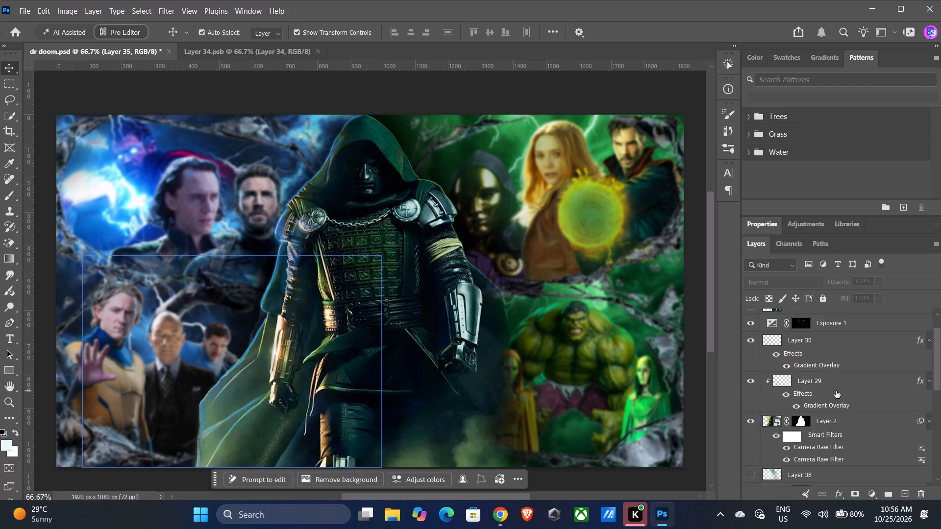
scroll(836, 391, up, 19)
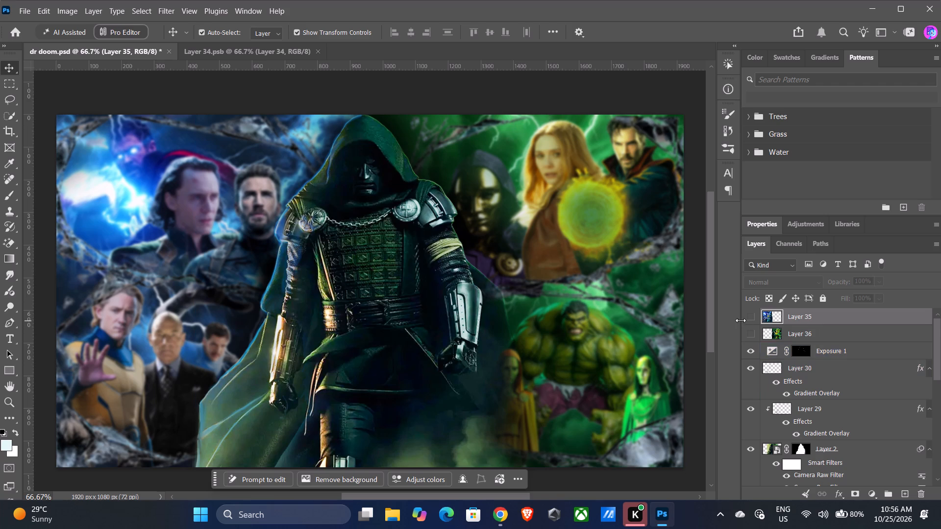
click(748, 316)
click(748, 316)
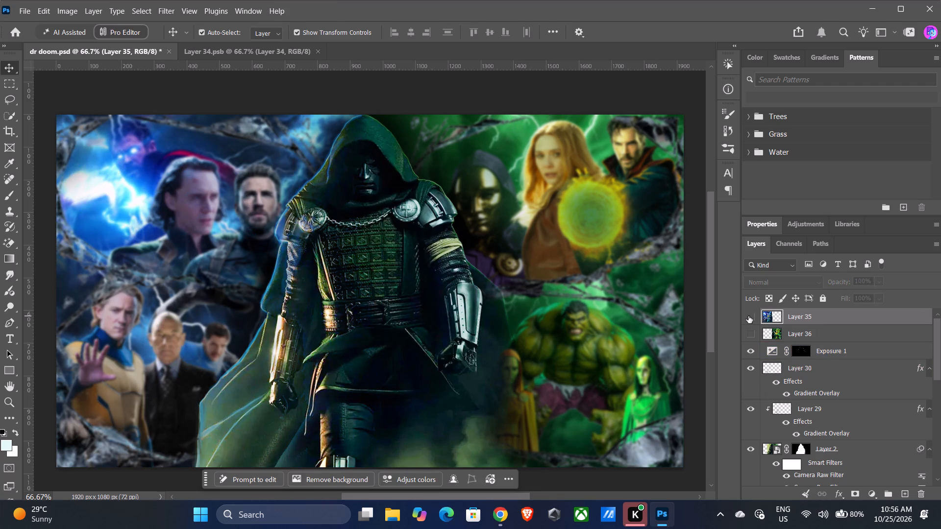
click(755, 336)
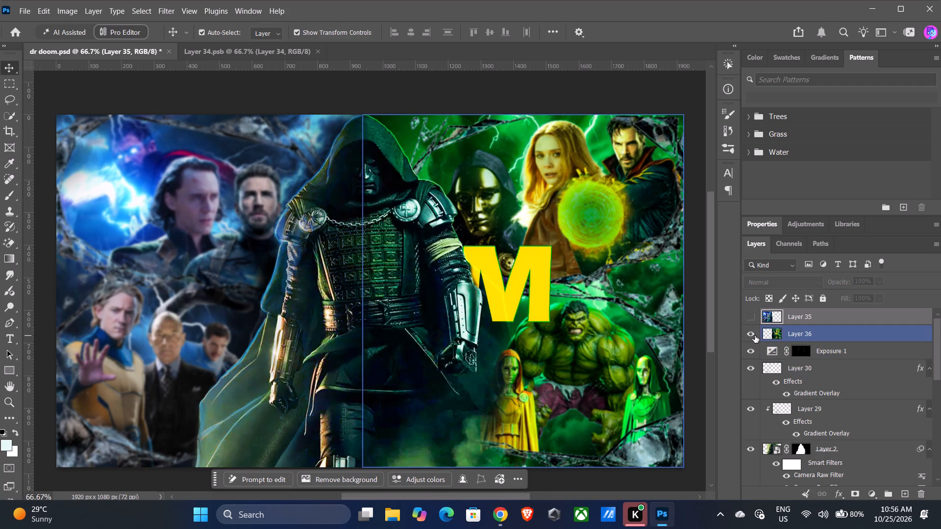
click(755, 336)
click(755, 336)
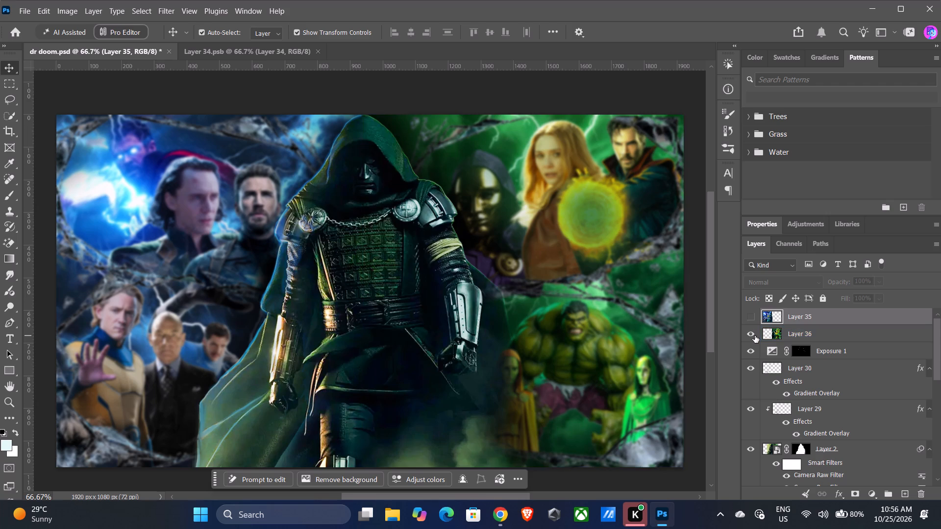
click(755, 336)
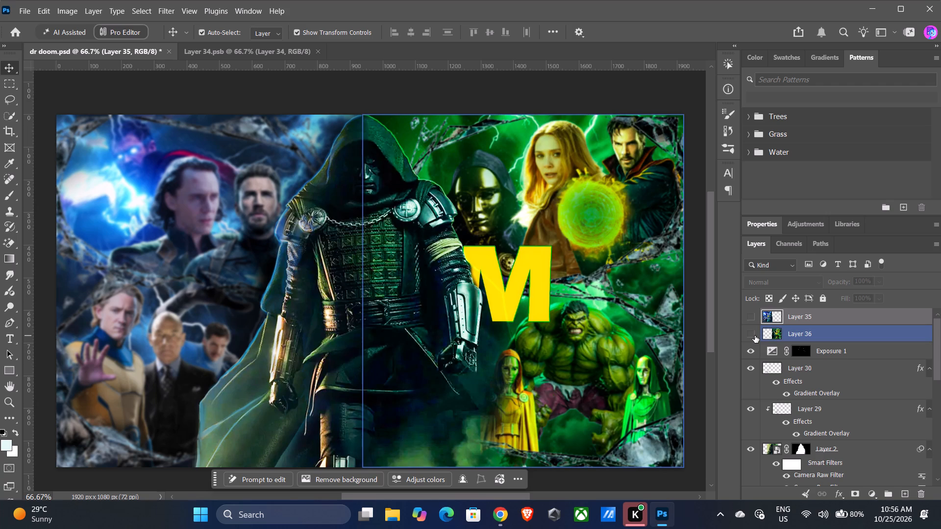
click(752, 320)
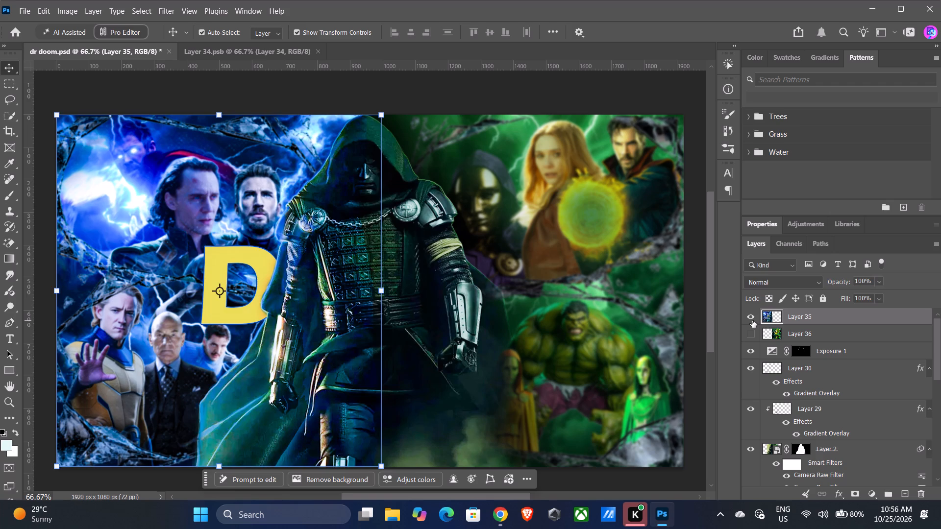
click(752, 320)
click(754, 336)
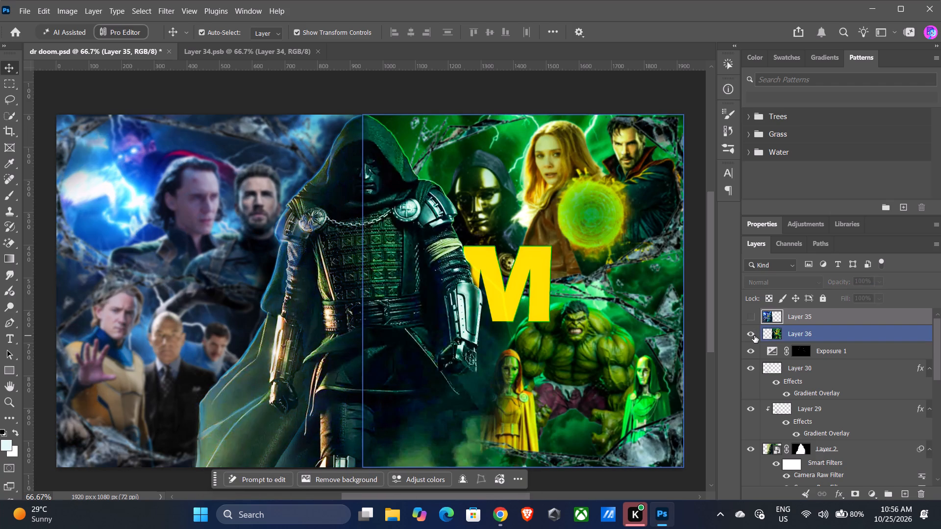
click(754, 336)
click(748, 313)
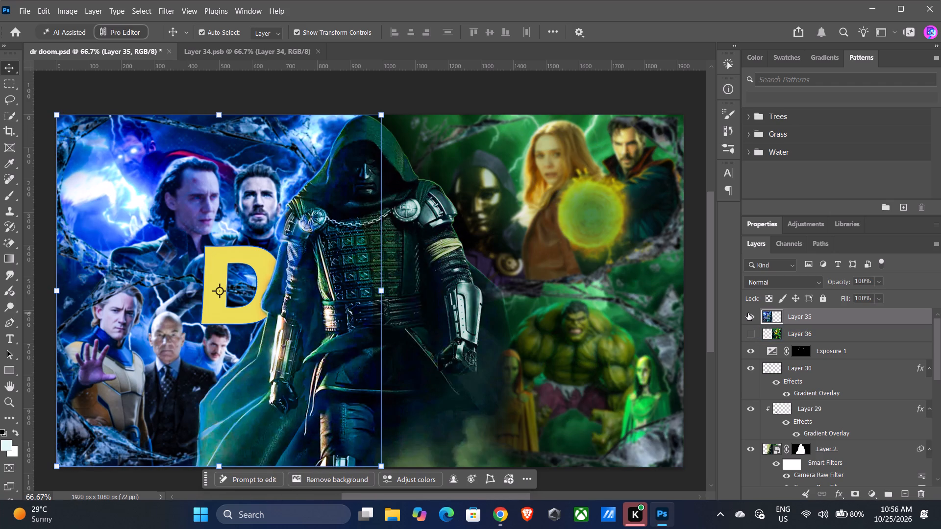
click(748, 313)
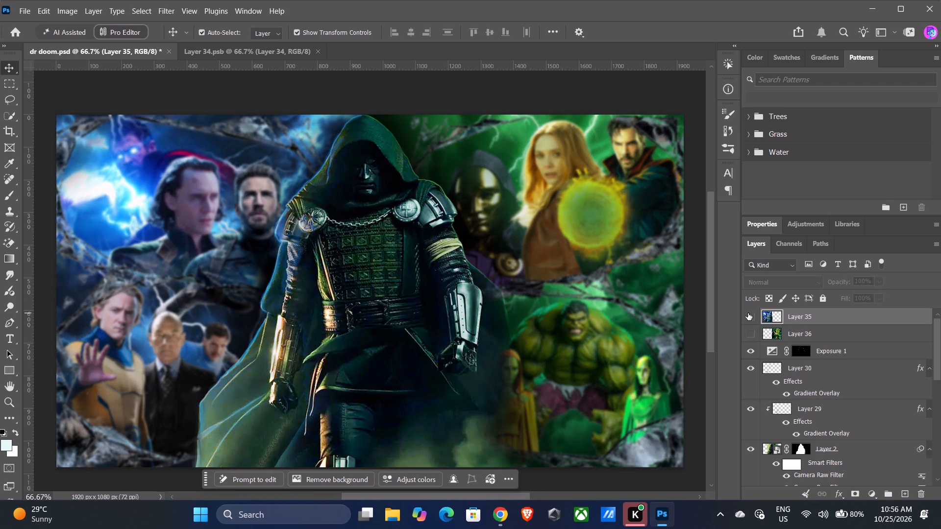
click(748, 313)
click(748, 313)
click(753, 336)
click(753, 336)
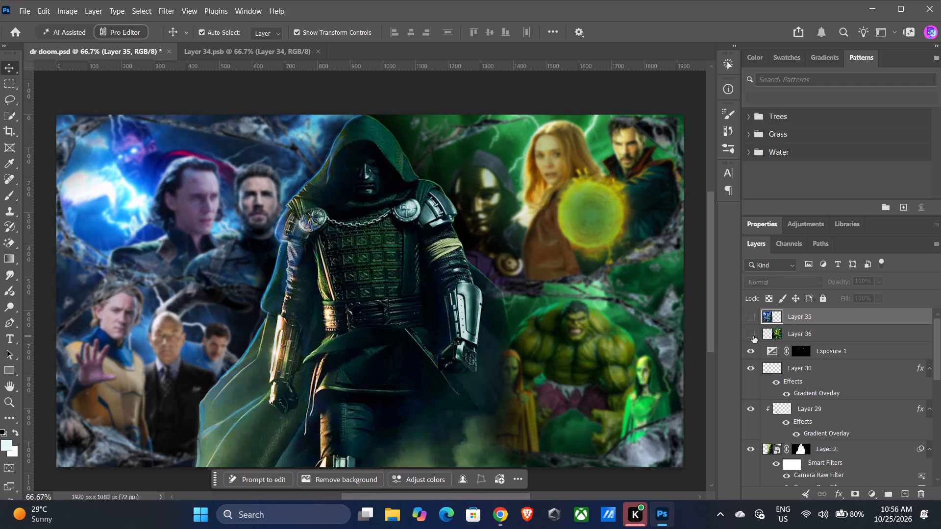
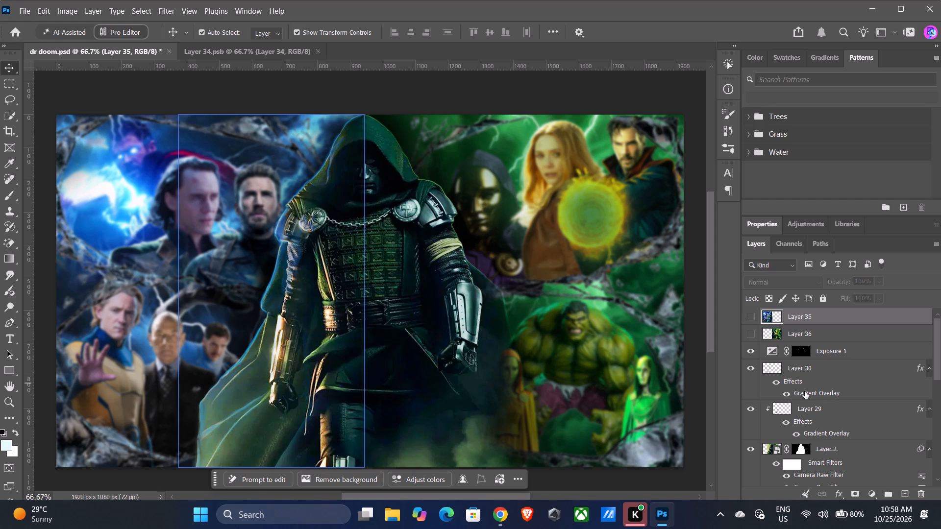
Hide Layer 37 beneath the d text layer, leaving the hidden d text layer selected.
scroll(821, 451, up, 6)
scroll(830, 448, down, 6)
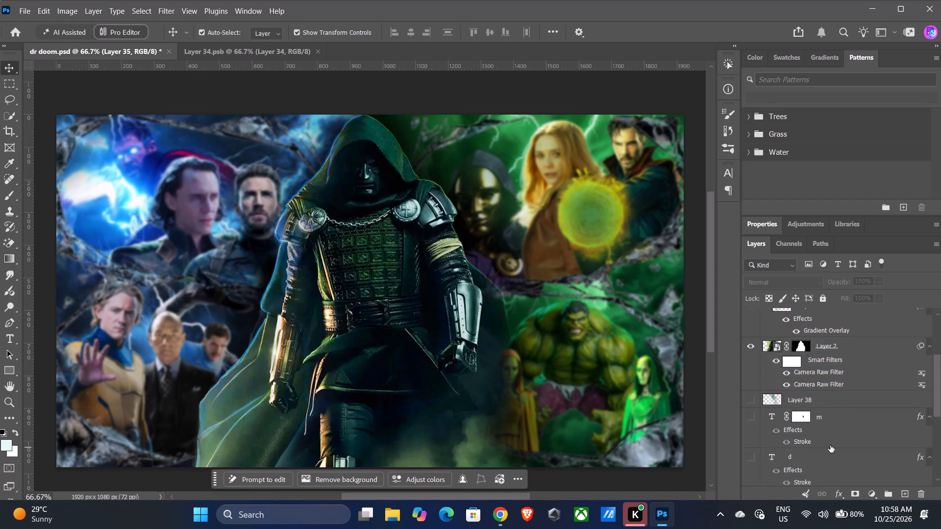
scroll(830, 445, down, 4)
click(799, 388)
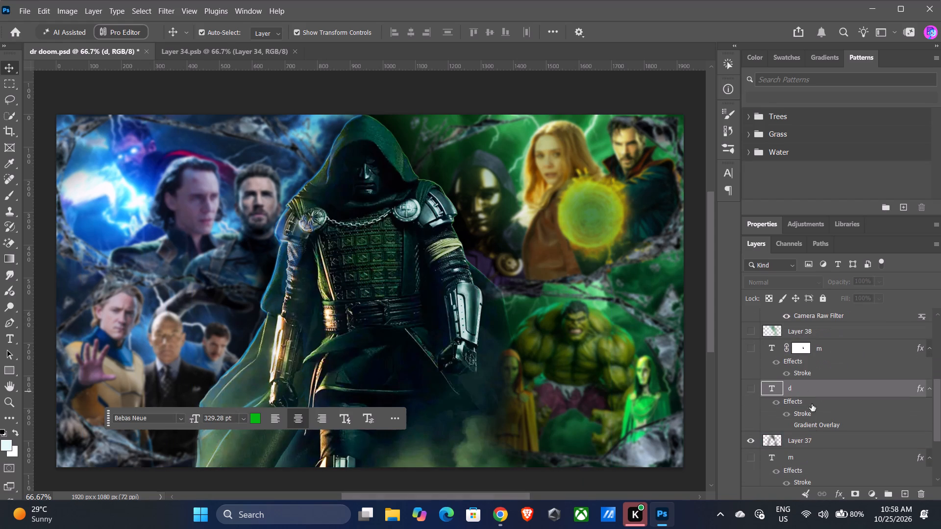
click(753, 440)
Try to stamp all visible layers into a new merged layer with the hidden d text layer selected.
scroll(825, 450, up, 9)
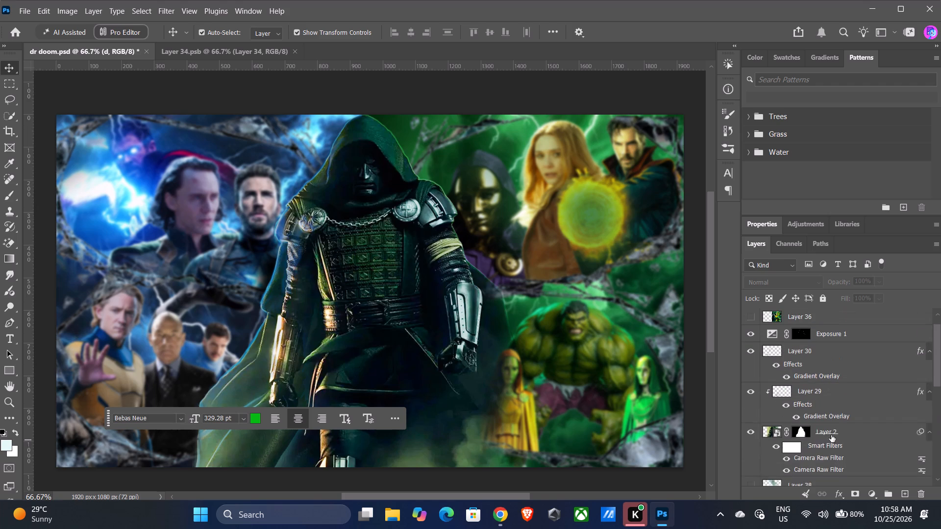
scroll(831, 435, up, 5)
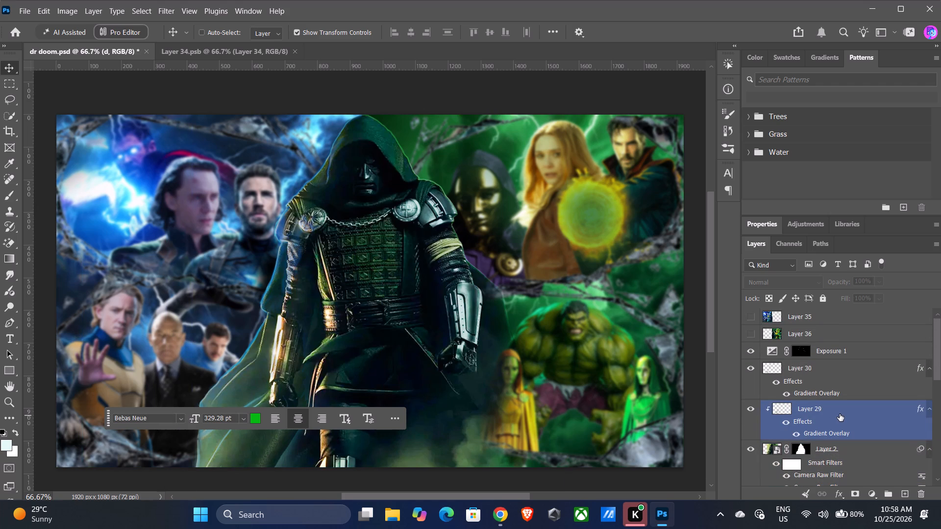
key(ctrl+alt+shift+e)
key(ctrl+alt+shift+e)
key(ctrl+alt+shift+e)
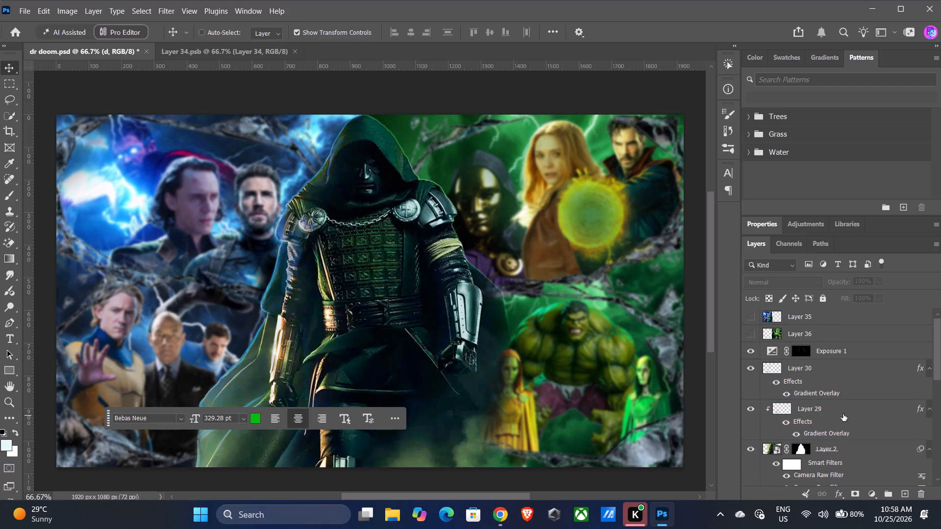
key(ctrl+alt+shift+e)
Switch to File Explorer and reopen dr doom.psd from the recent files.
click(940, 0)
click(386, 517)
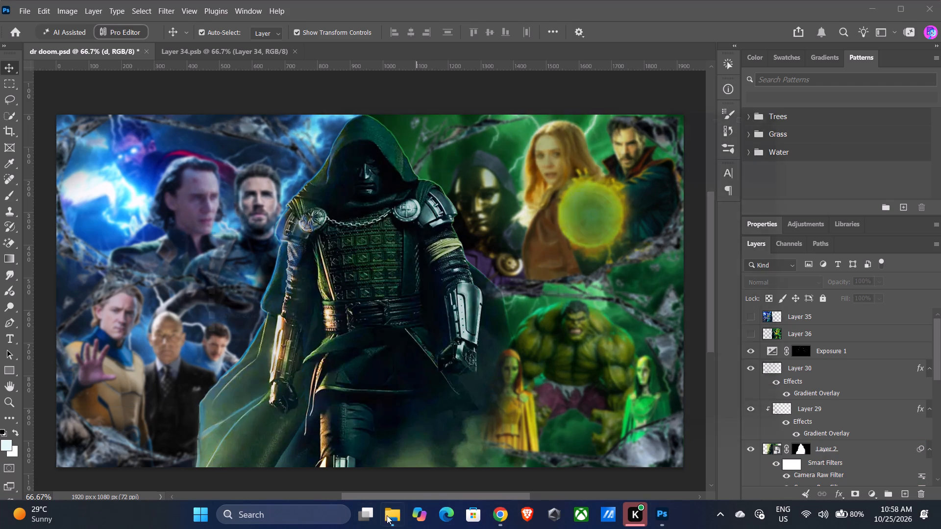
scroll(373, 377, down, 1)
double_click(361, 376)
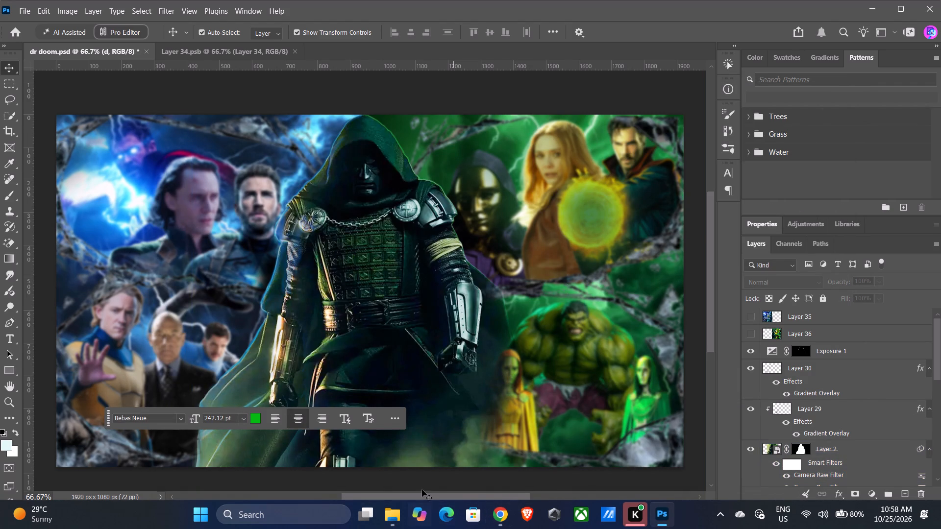
Return to File Explorer and look through the recent files and the Downloads folder.
click(392, 513)
scroll(397, 365, down, 2)
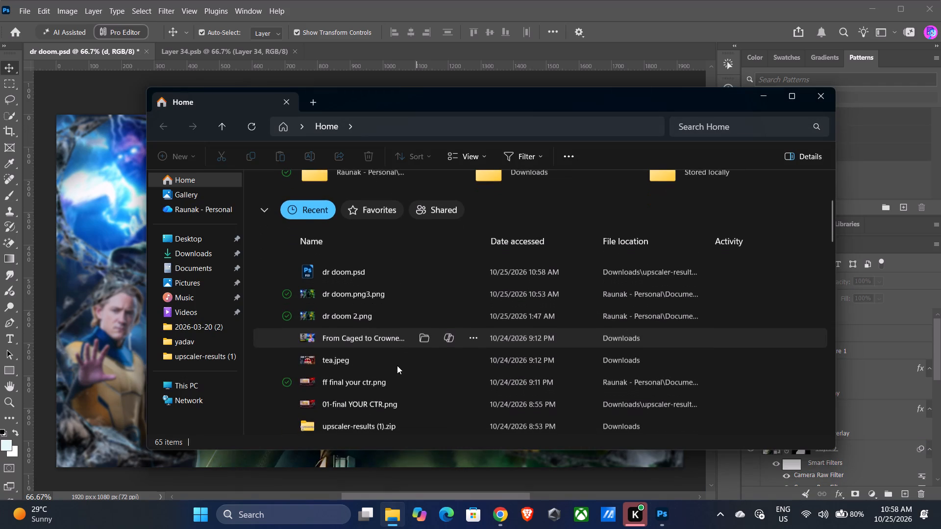
scroll(397, 365, down, 2)
click(212, 254)
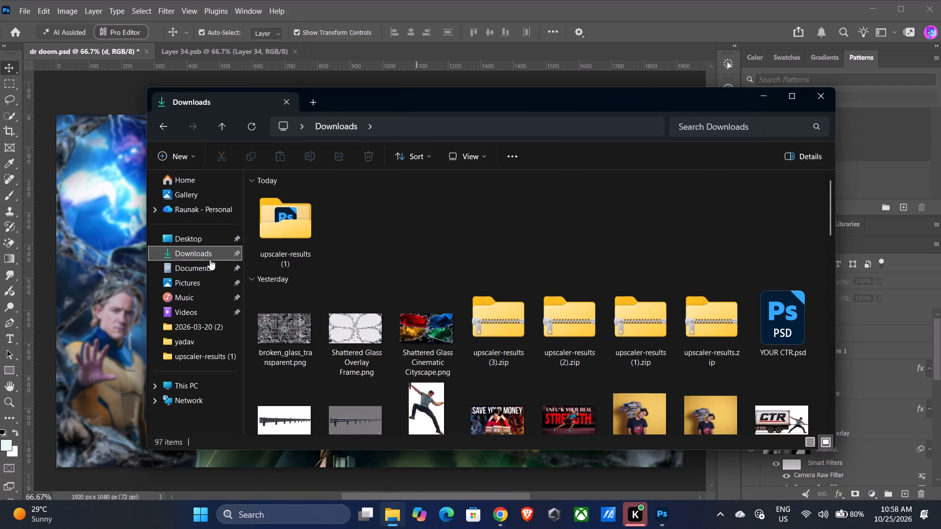
click(212, 255)
triple_click(212, 254)
scroll(376, 254, down, 3)
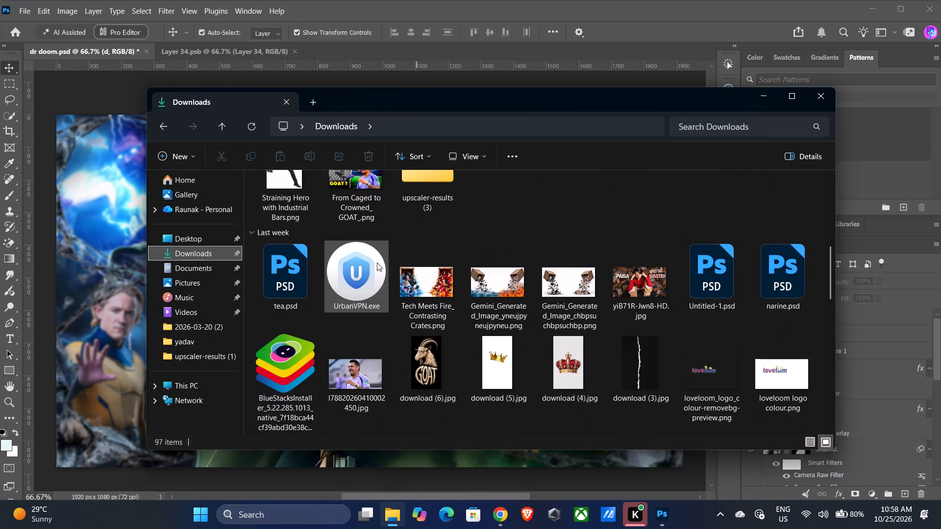
scroll(377, 263, down, 2)
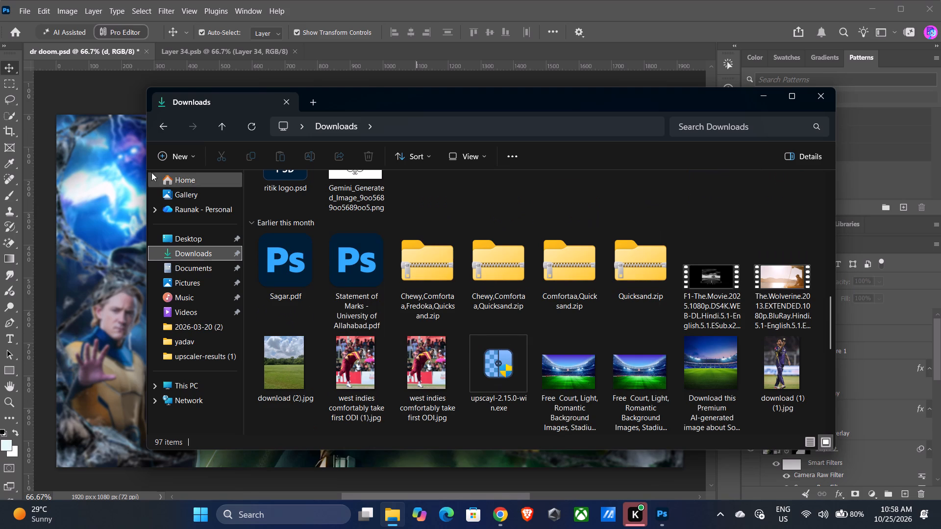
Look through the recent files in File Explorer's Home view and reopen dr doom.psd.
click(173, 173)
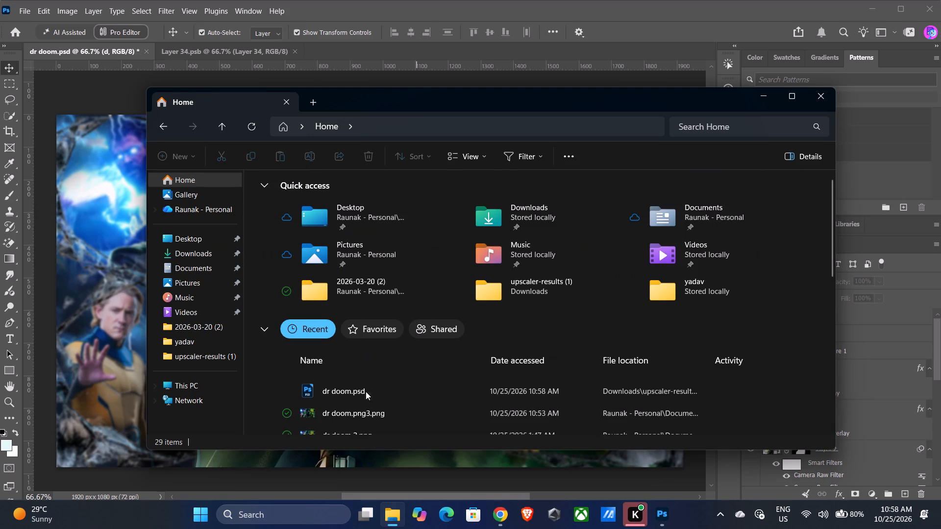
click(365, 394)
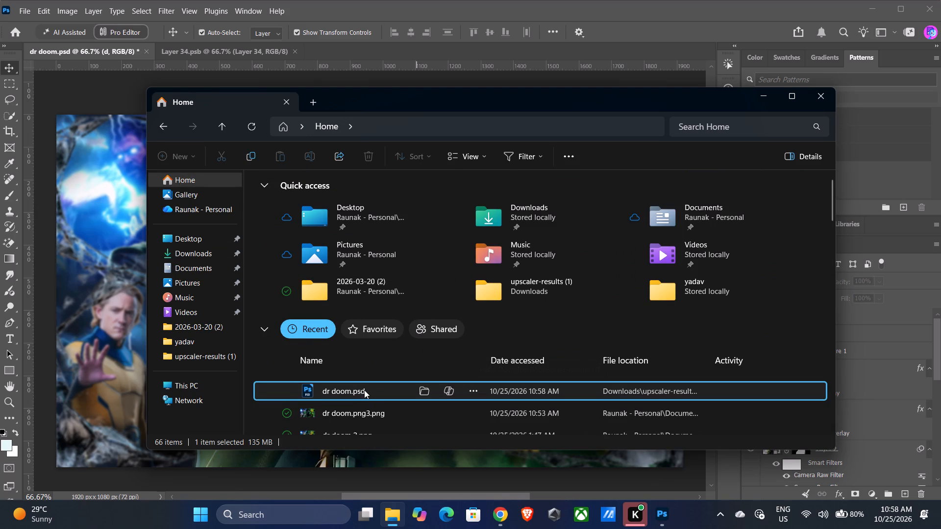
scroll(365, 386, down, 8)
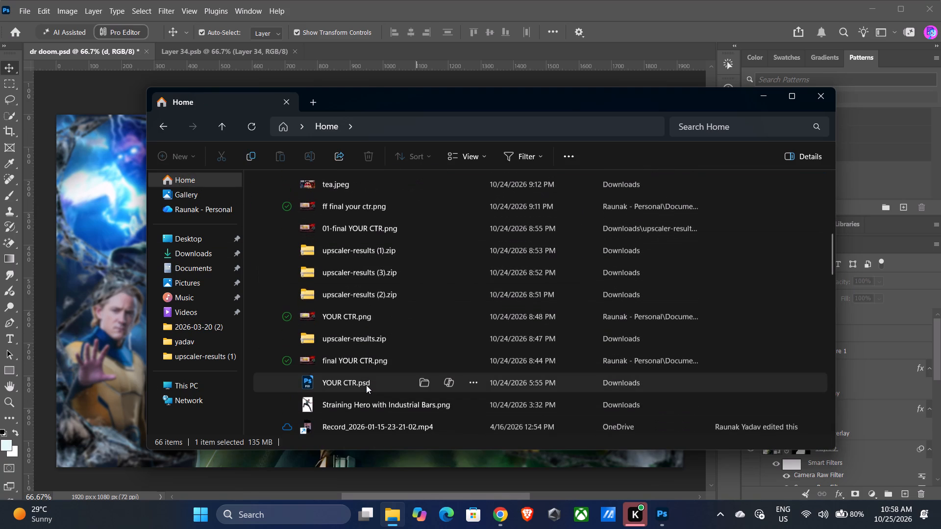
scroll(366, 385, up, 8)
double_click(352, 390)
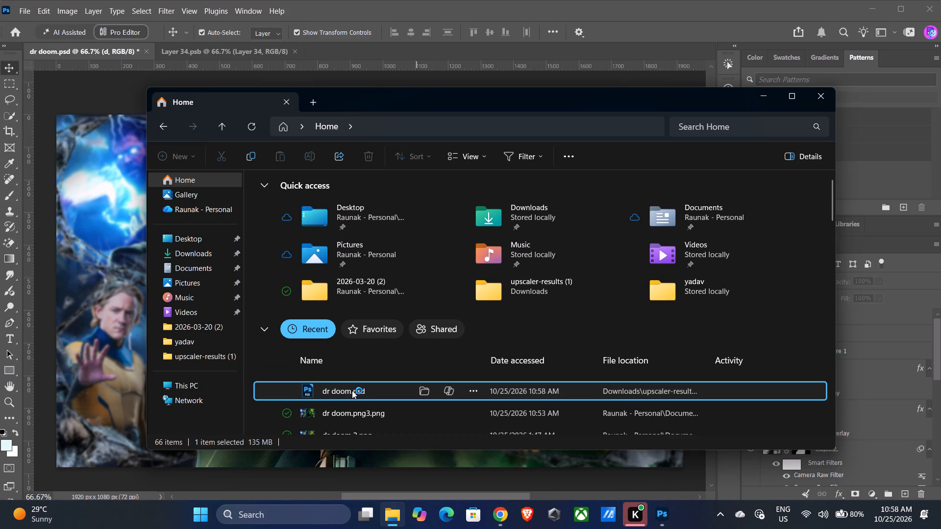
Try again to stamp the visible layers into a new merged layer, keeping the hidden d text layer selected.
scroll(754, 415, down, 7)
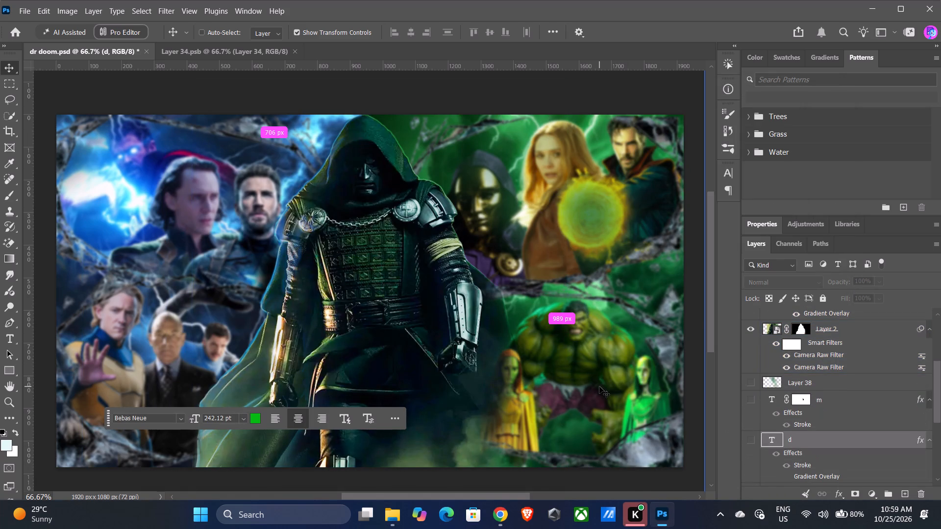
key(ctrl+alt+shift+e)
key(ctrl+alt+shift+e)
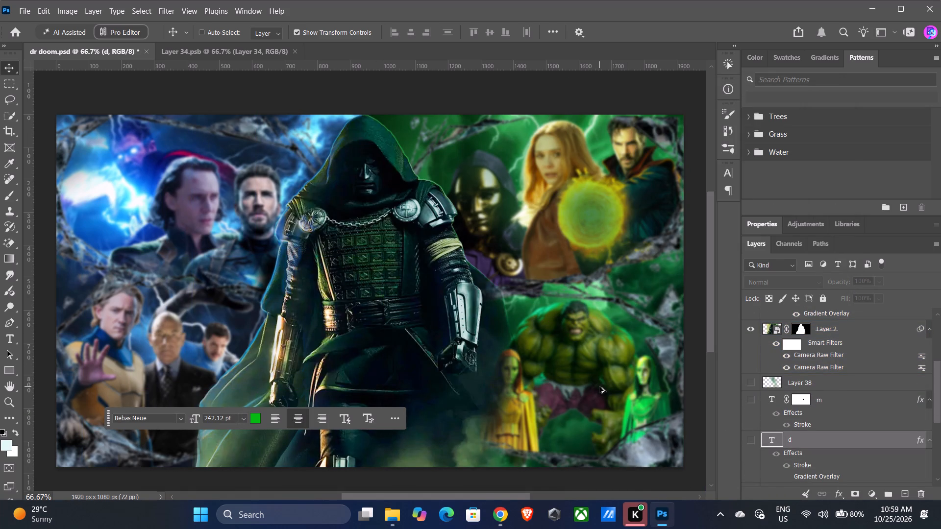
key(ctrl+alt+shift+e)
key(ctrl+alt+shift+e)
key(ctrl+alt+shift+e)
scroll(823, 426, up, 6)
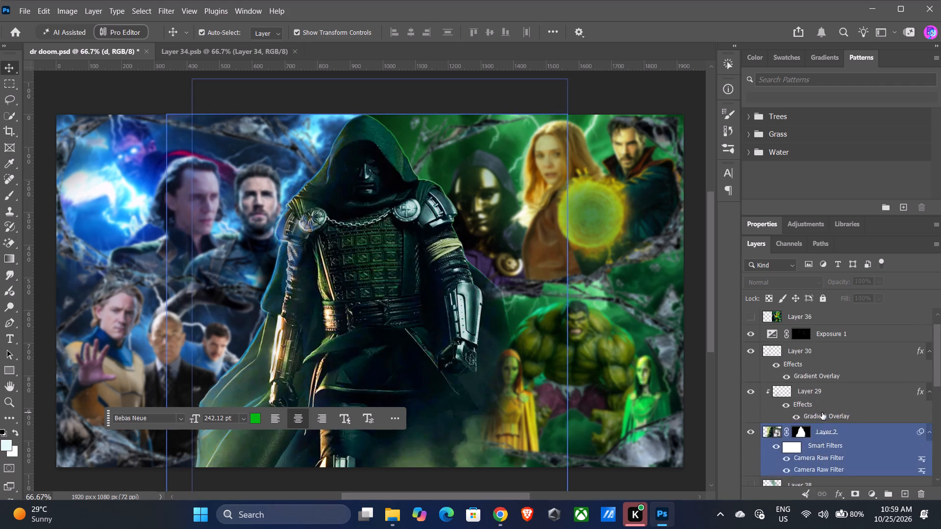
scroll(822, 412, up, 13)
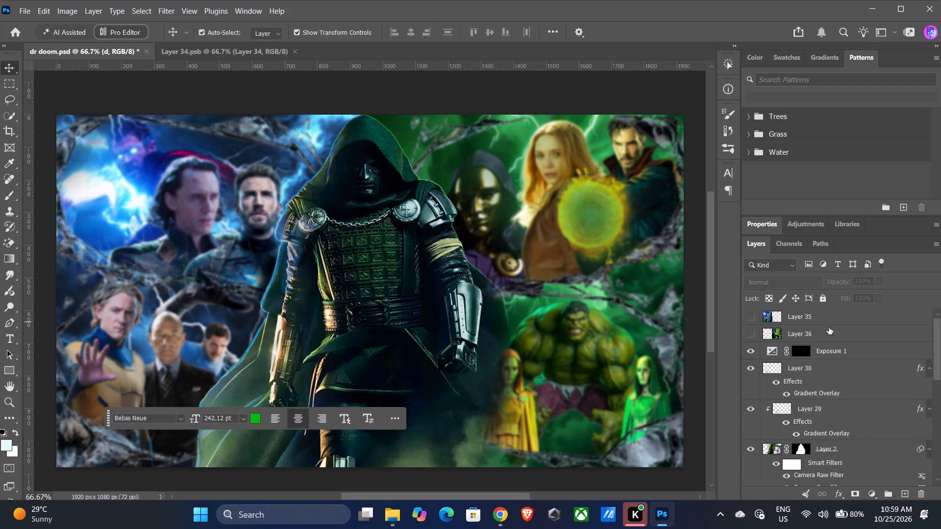
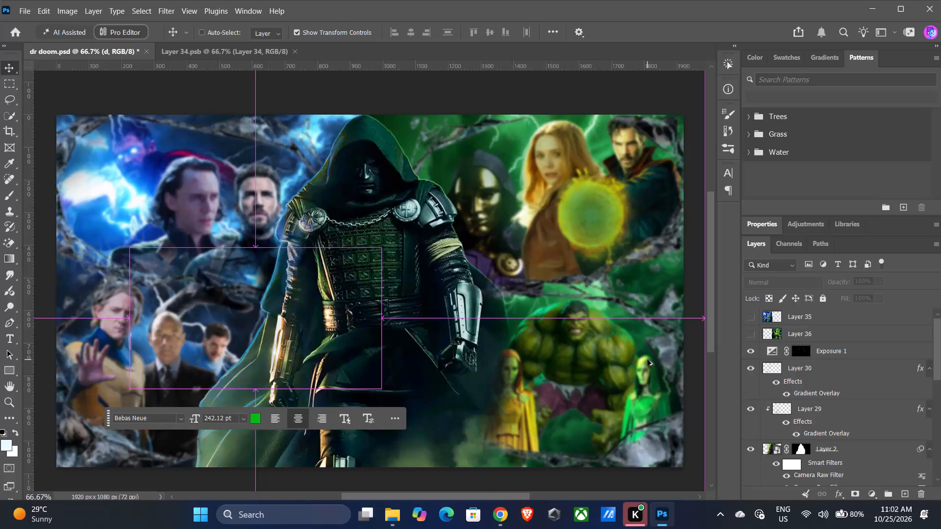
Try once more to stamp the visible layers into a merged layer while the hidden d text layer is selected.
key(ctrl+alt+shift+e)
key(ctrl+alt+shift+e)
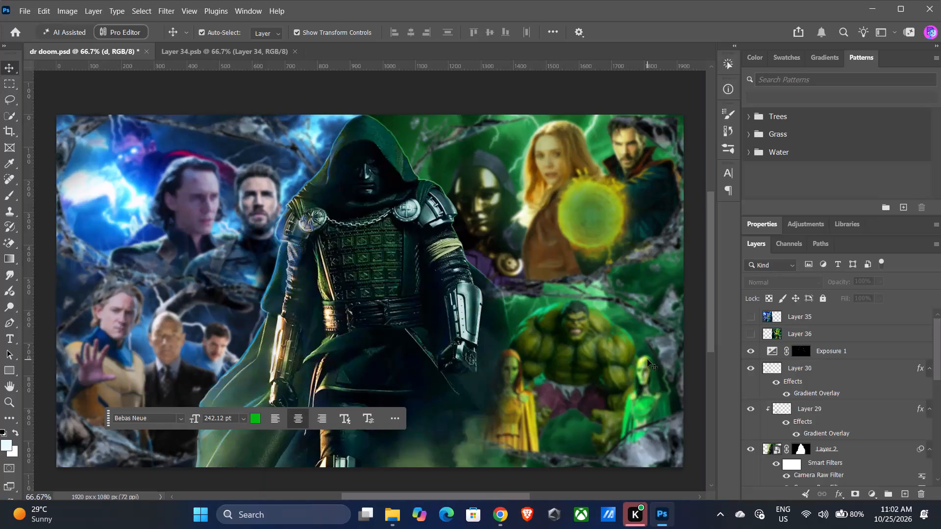
Add a new empty layer above Layer 35 at the top of the stack and stamp all visible layers into it.
scroll(823, 439, up, 5)
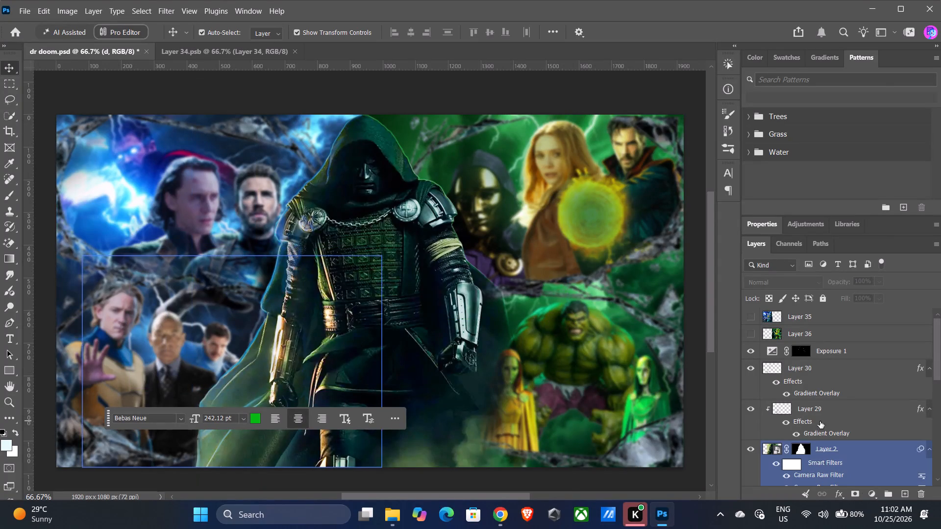
scroll(820, 421, up, 3)
click(817, 314)
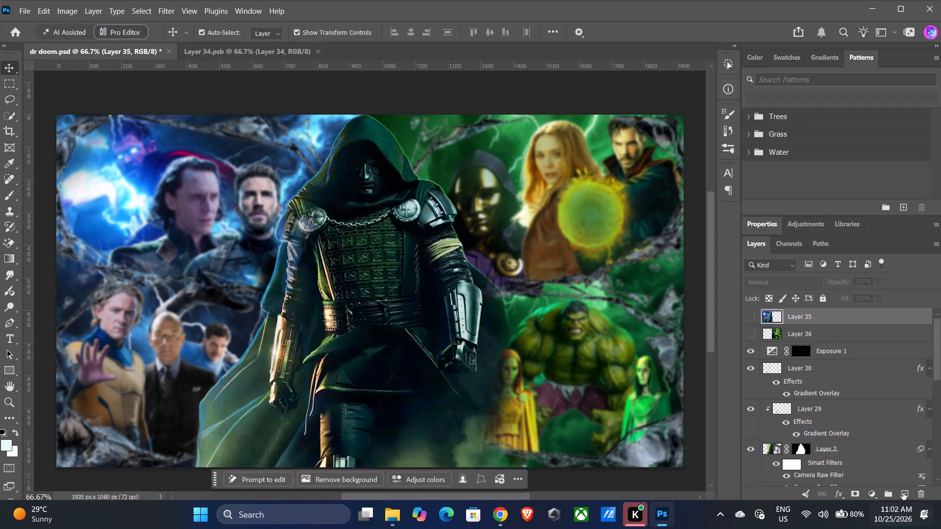
click(902, 489)
click(810, 320)
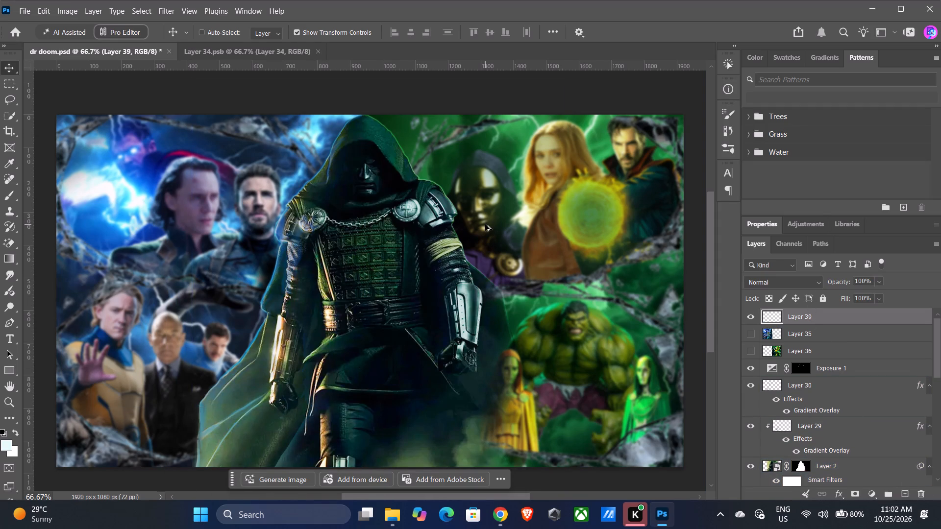
key(ctrl+alt+shift+e)
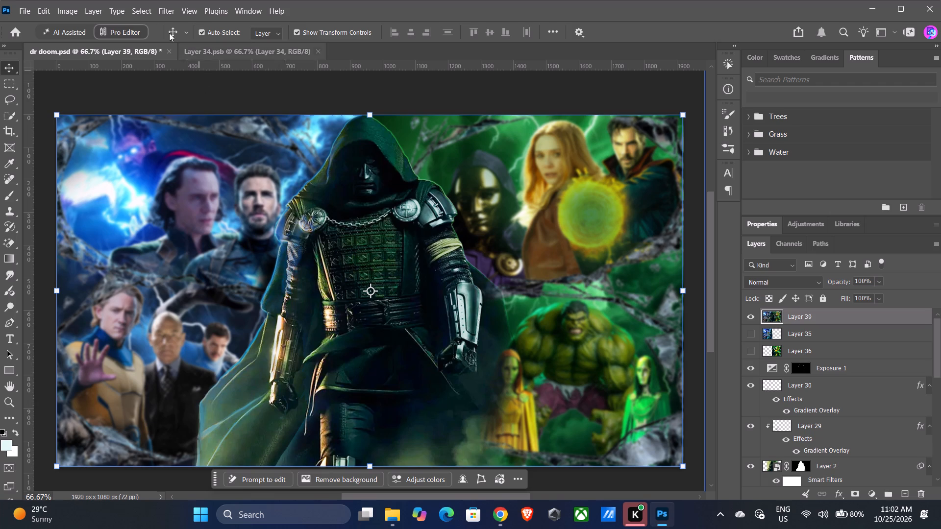
Open the Camera Raw Filter on the new merged layer and set Exposure to +0.20.
click(175, 15)
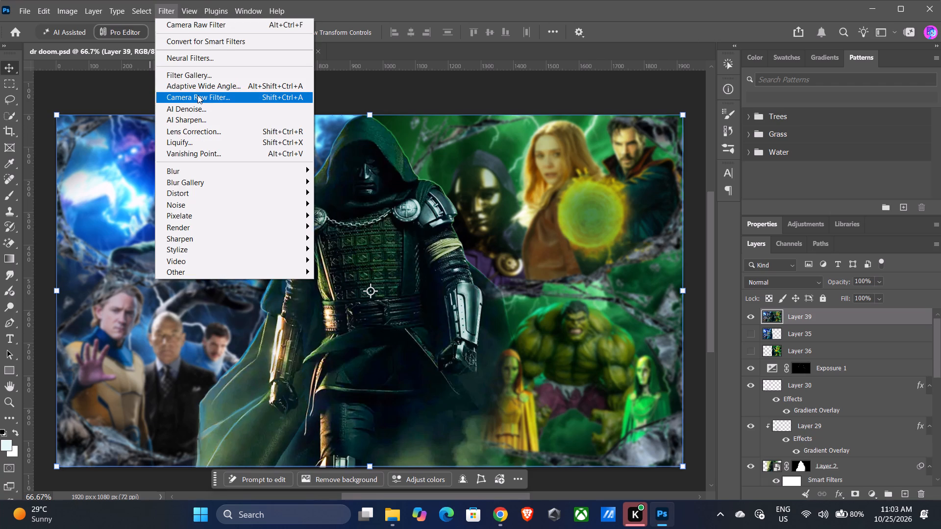
click(198, 95)
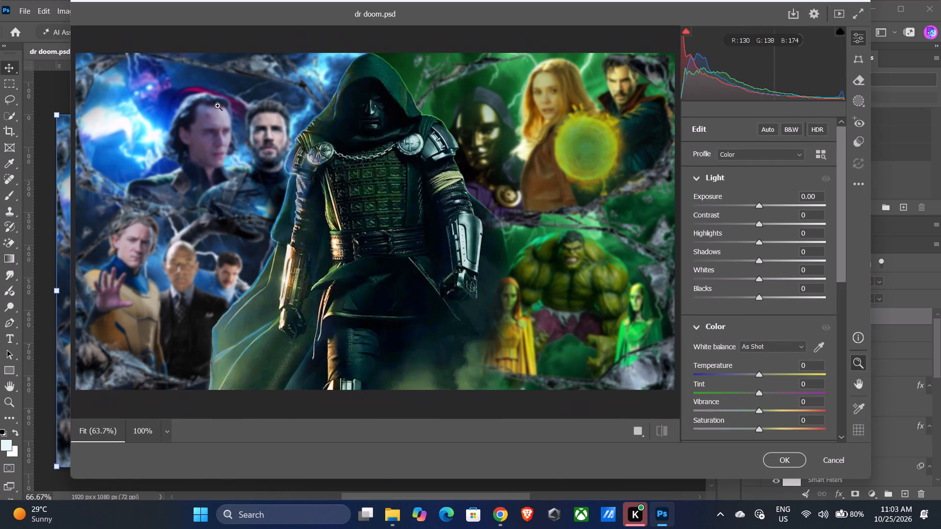
click(768, 205)
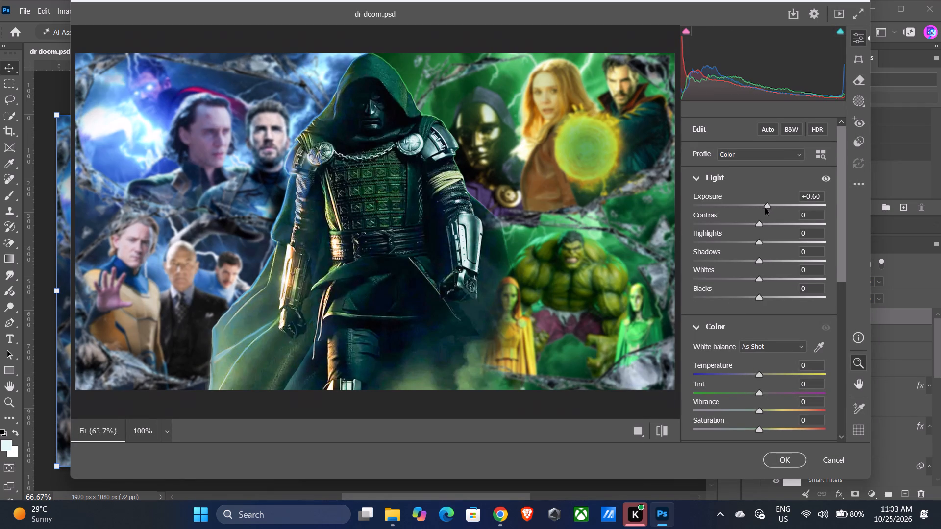
click(762, 205)
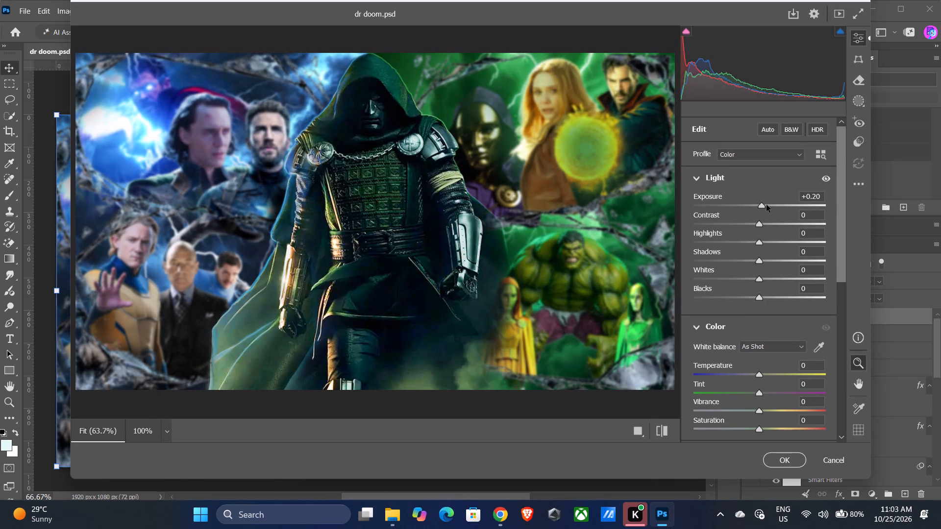
click(768, 205)
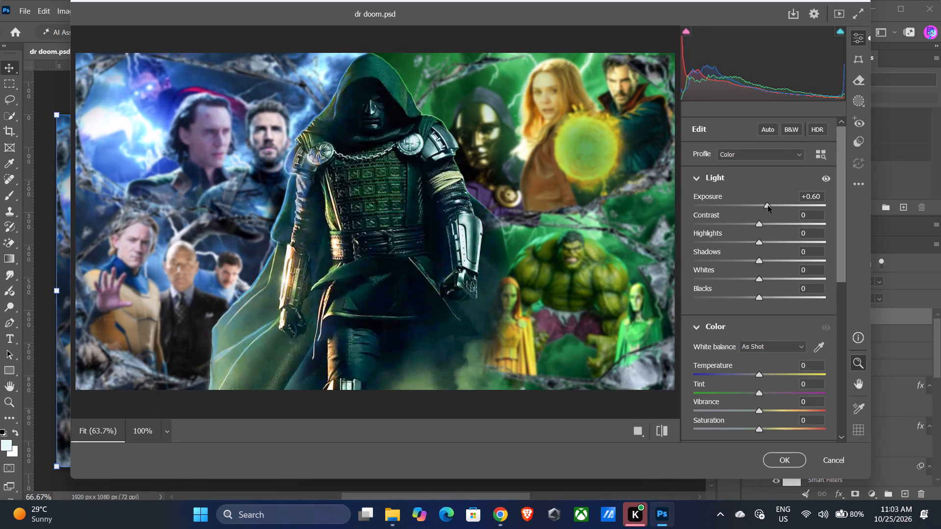
drag(768, 206, 764, 211)
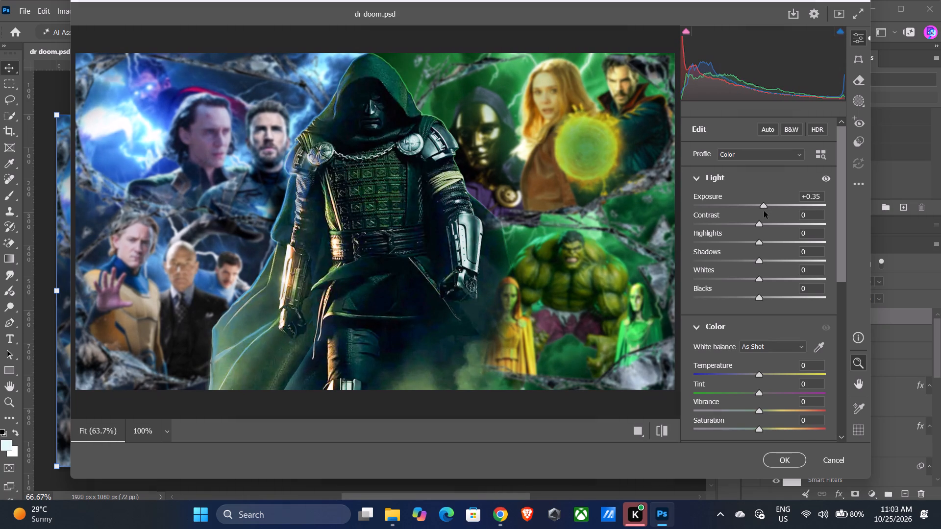
drag(764, 211, 763, 213)
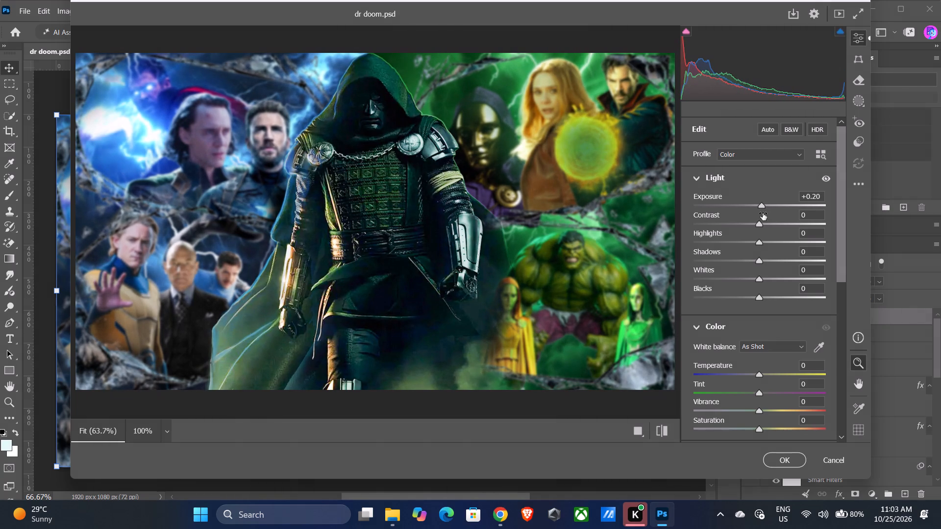
Raise Contrast to +24 and Highlights to +24 in the Camera Raw light settings.
drag(763, 225, 765, 225)
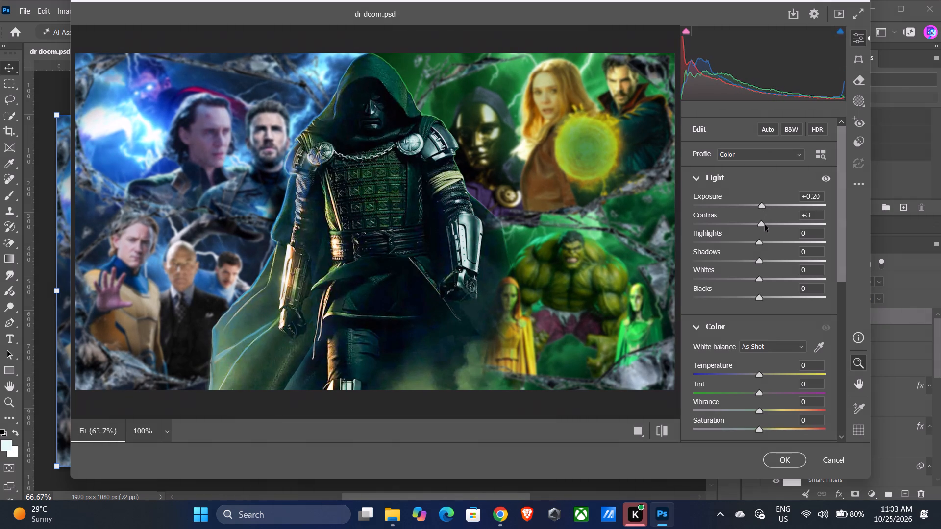
drag(765, 225, 779, 224)
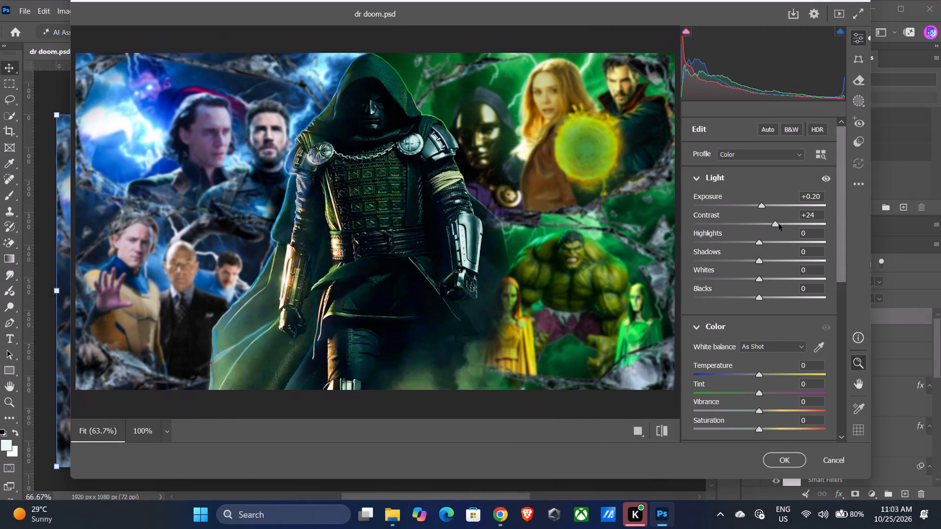
drag(779, 224, 779, 228)
drag(759, 243, 769, 243)
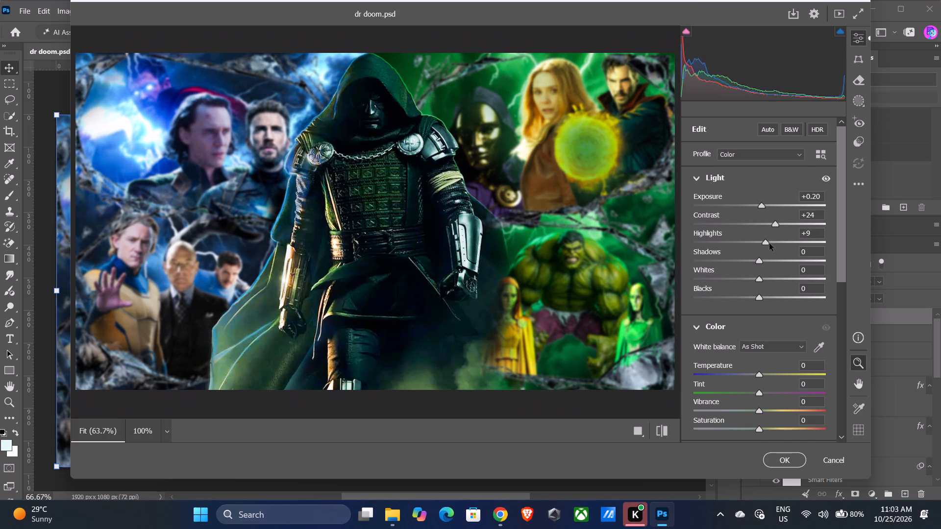
drag(769, 243, 762, 254)
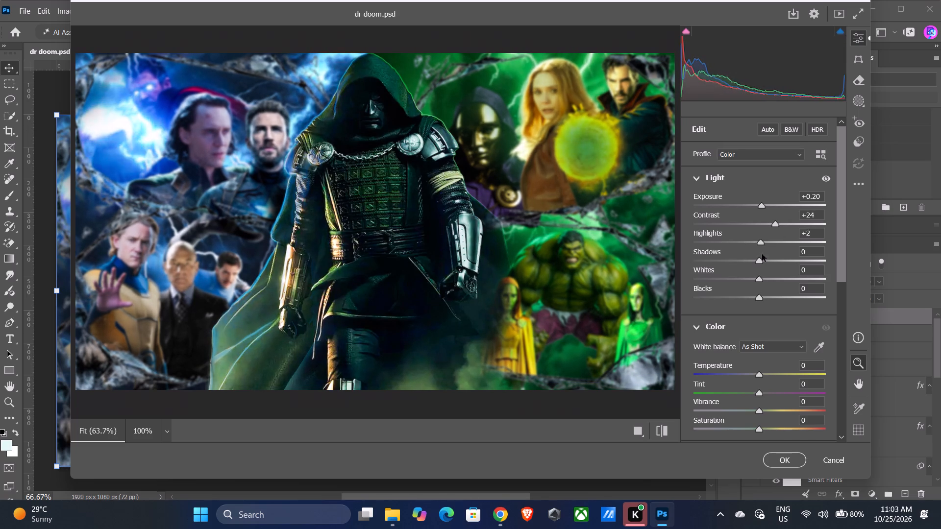
drag(762, 254, 772, 257)
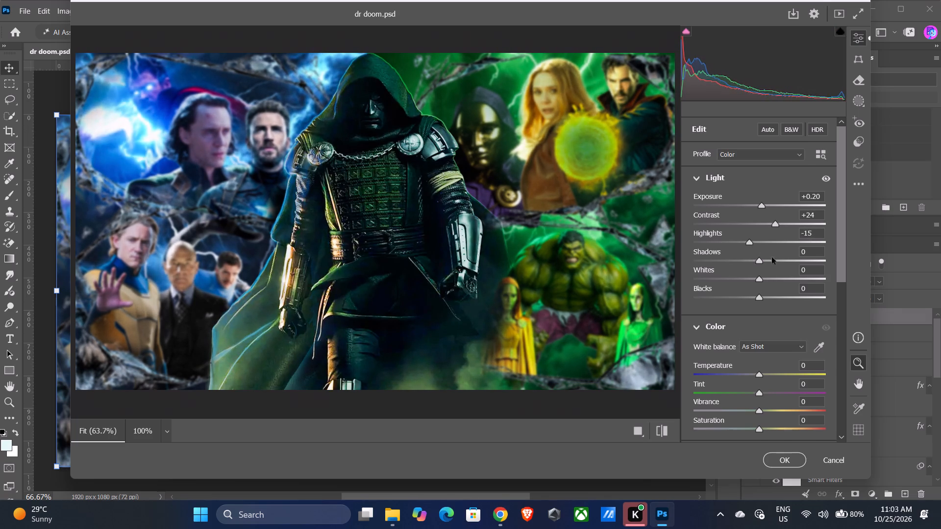
drag(772, 257, 808, 251)
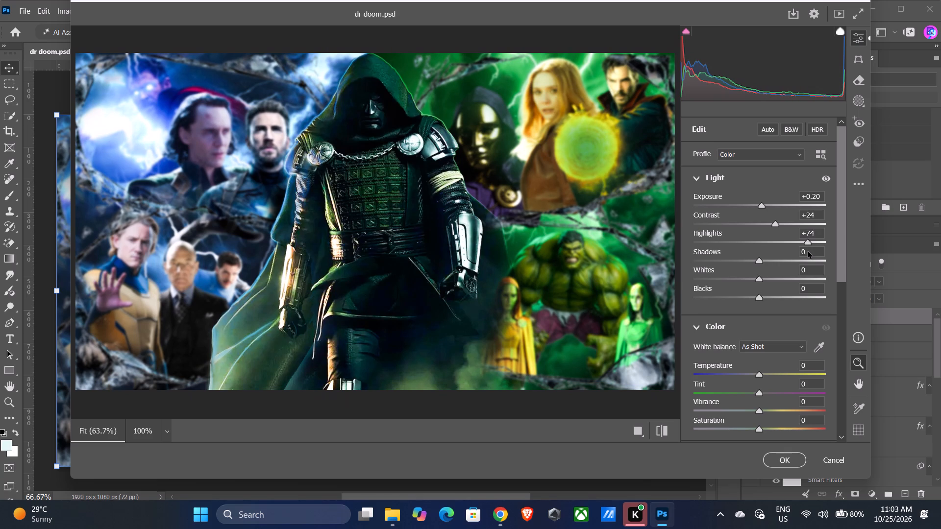
drag(808, 251, 775, 258)
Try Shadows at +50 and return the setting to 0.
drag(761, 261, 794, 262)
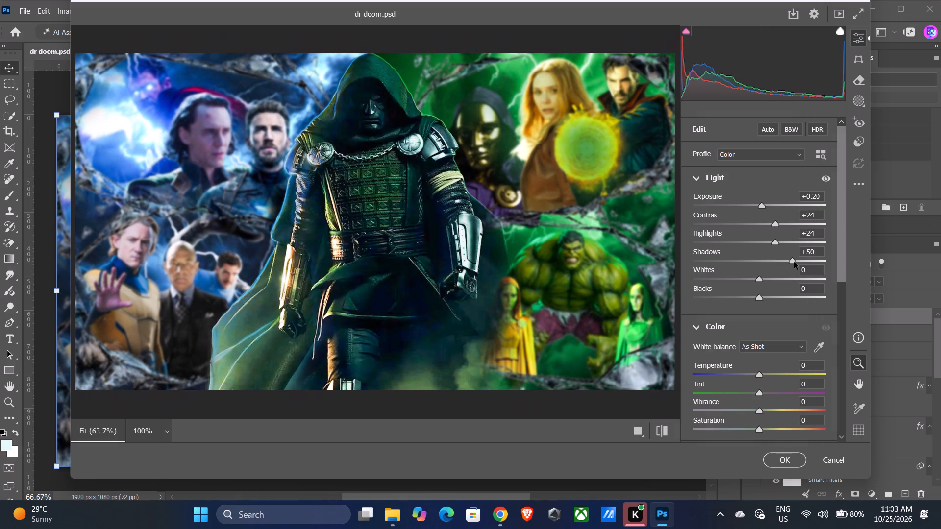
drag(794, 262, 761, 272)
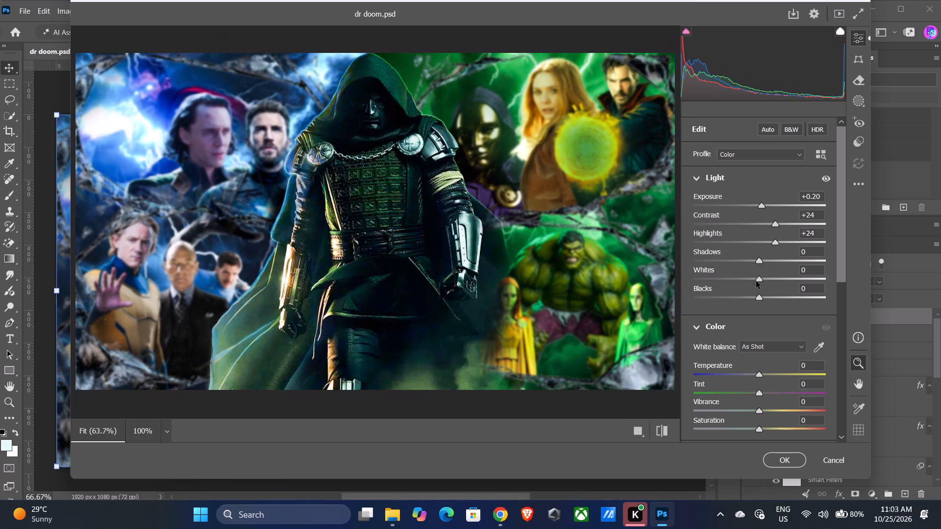
Test darker and brighter Whites and Blacks, settling Whites at -1 and Blacks at -1.
drag(759, 280, 749, 281)
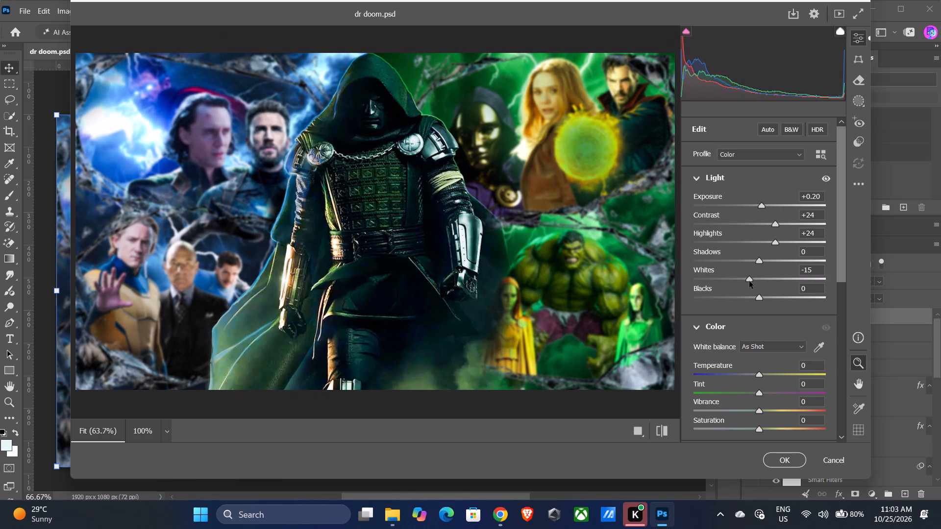
drag(749, 281, 800, 279)
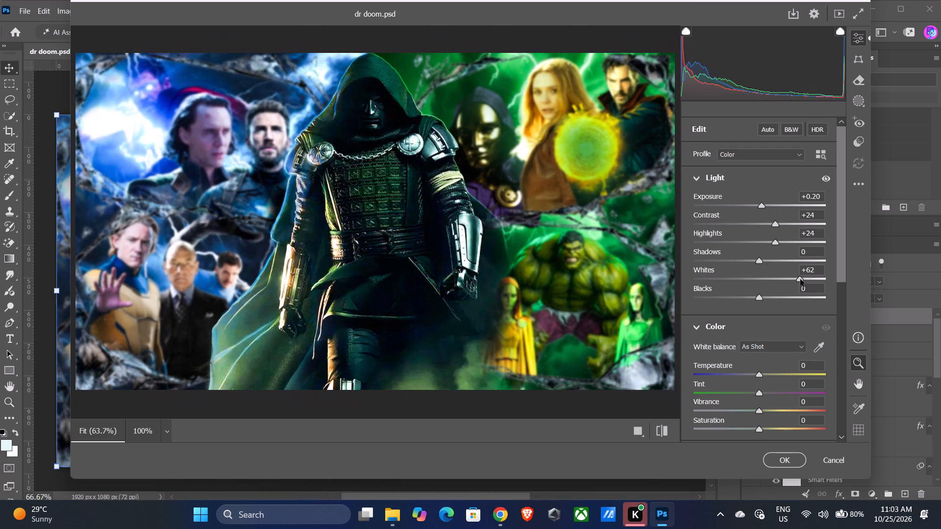
drag(800, 279, 806, 278)
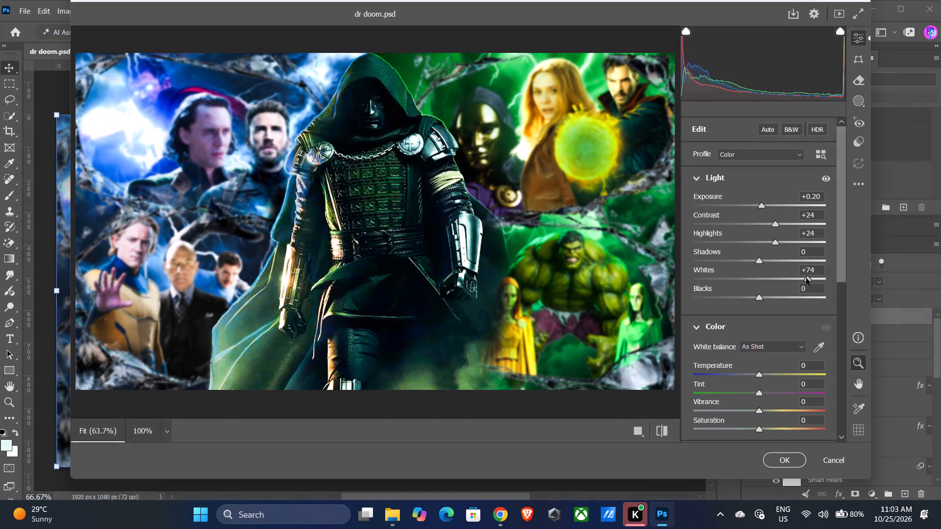
drag(806, 278, 790, 282)
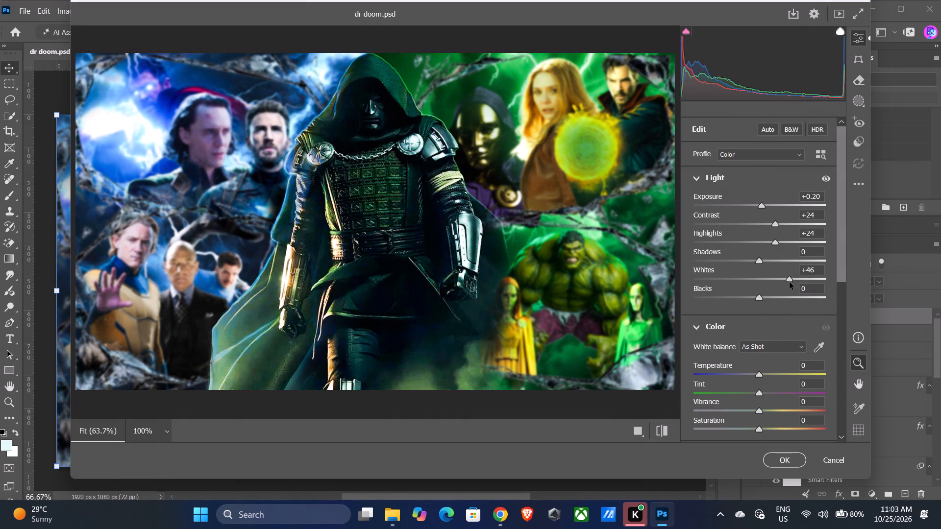
drag(790, 282, 762, 292)
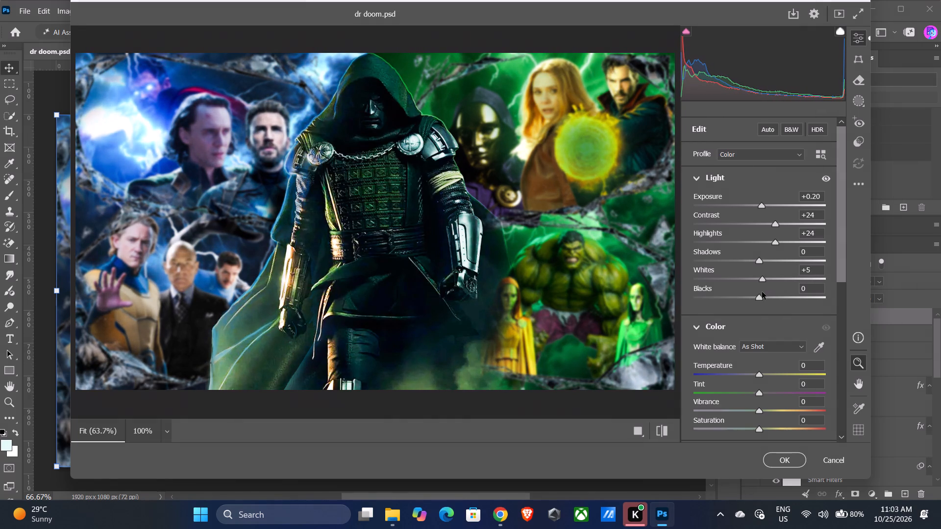
drag(762, 292, 761, 295)
drag(761, 295, 759, 298)
drag(760, 297, 770, 308)
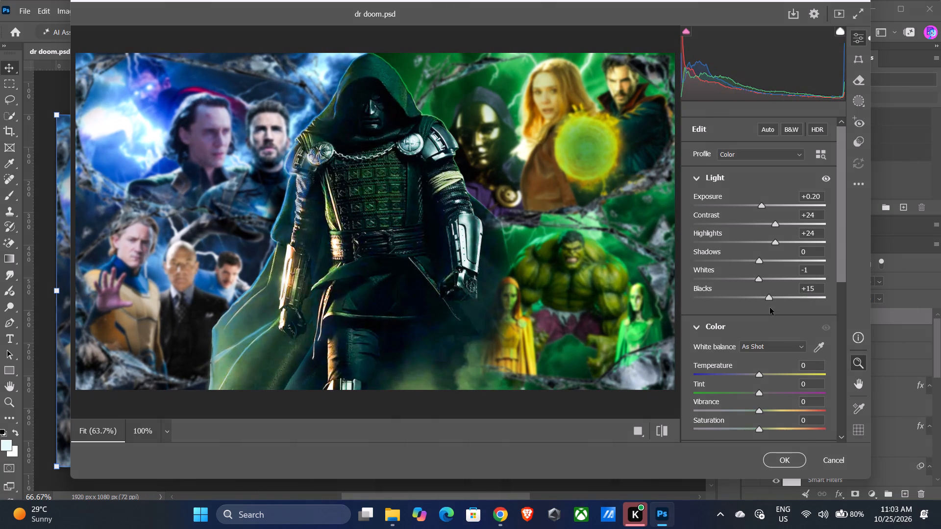
drag(770, 308, 759, 312)
Compare cooler and warmer white balance on the composite and set Temperature to -20.
scroll(763, 297, down, 1)
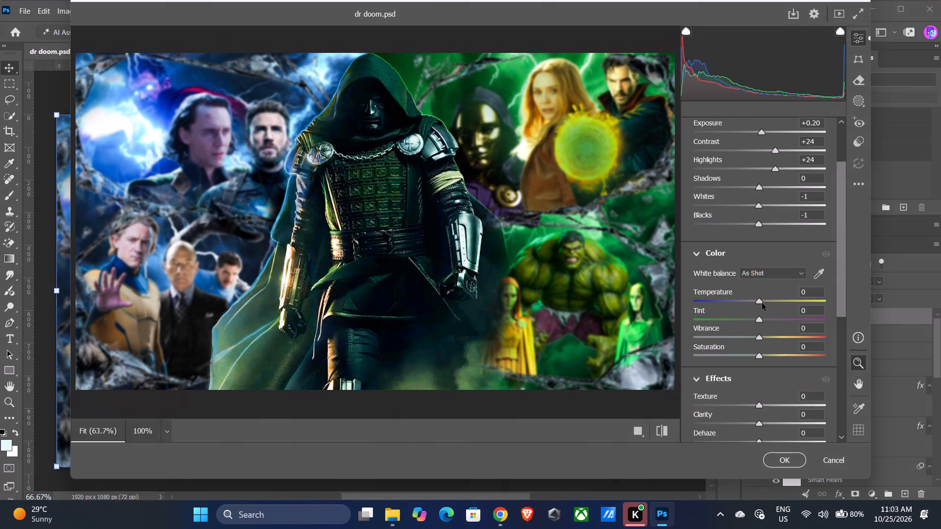
drag(762, 303, 758, 307)
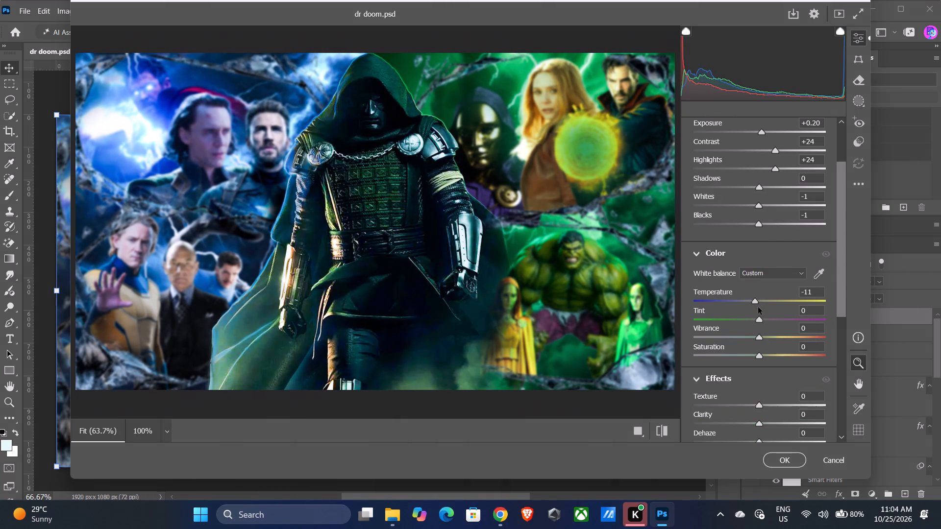
drag(758, 307, 760, 307)
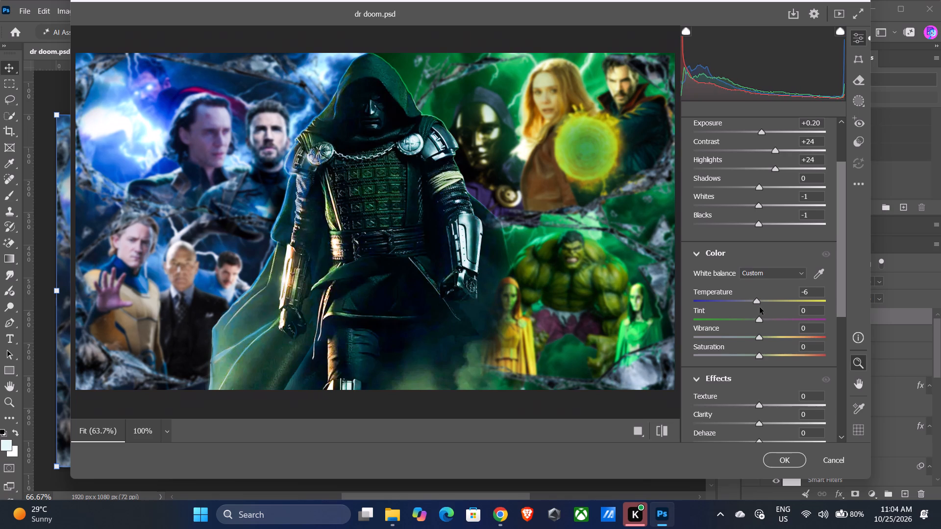
drag(760, 307, 769, 303)
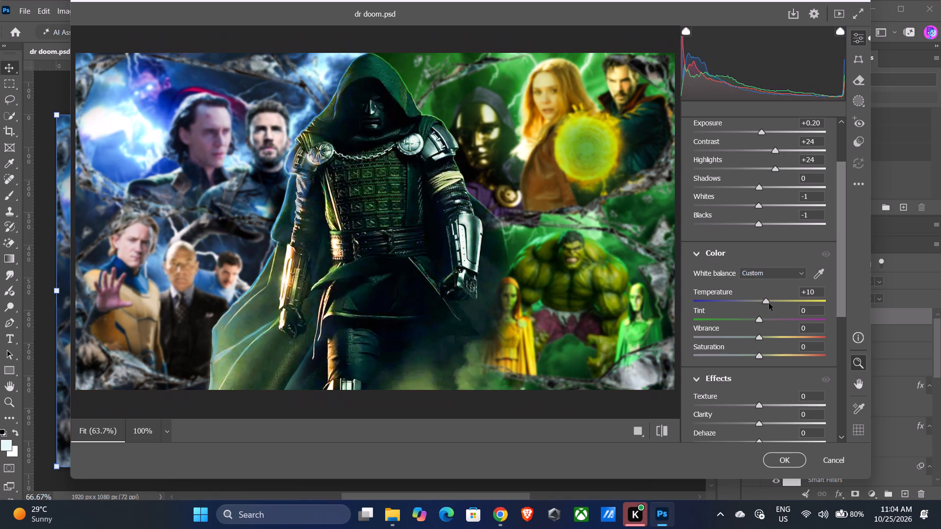
drag(769, 303, 765, 307)
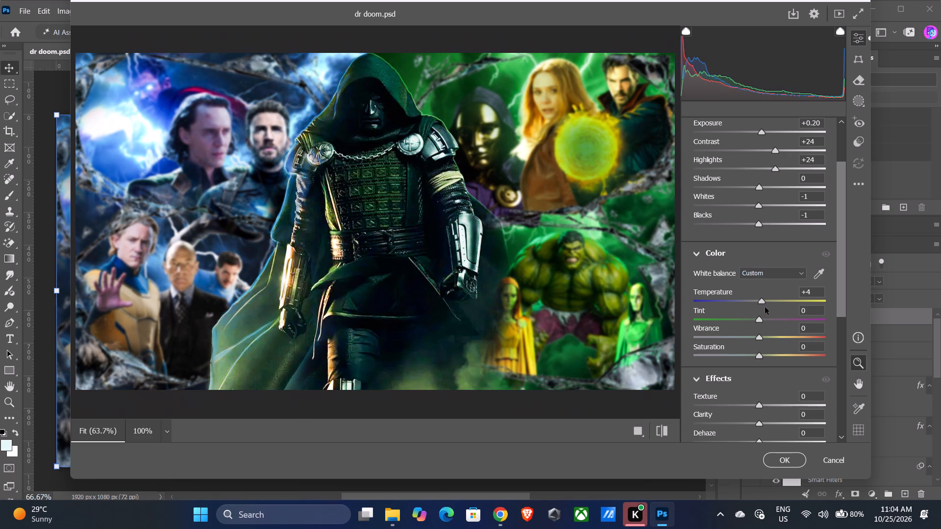
drag(765, 307, 764, 308)
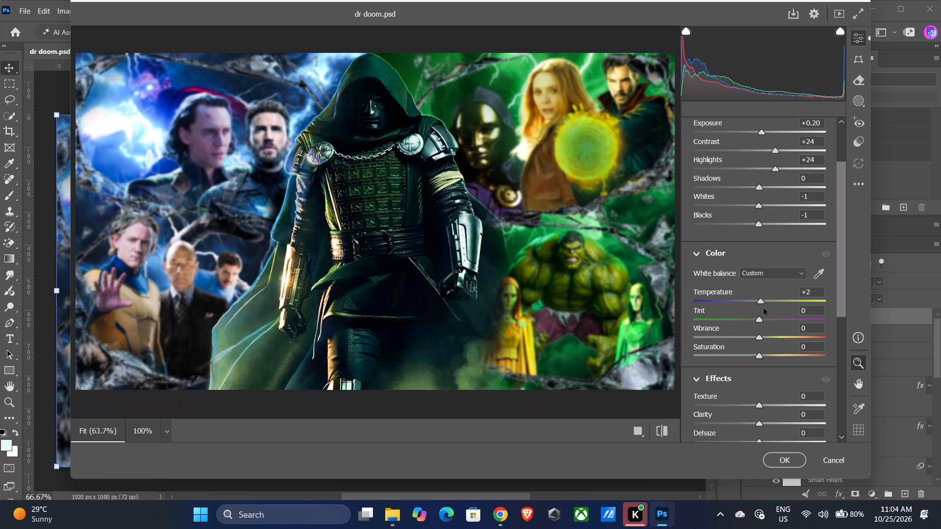
drag(764, 308, 762, 309)
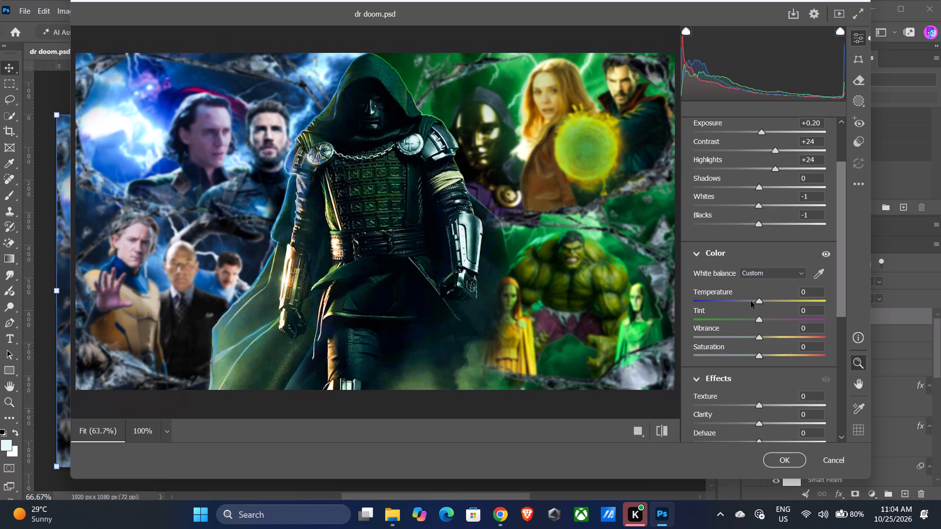
click(751, 301)
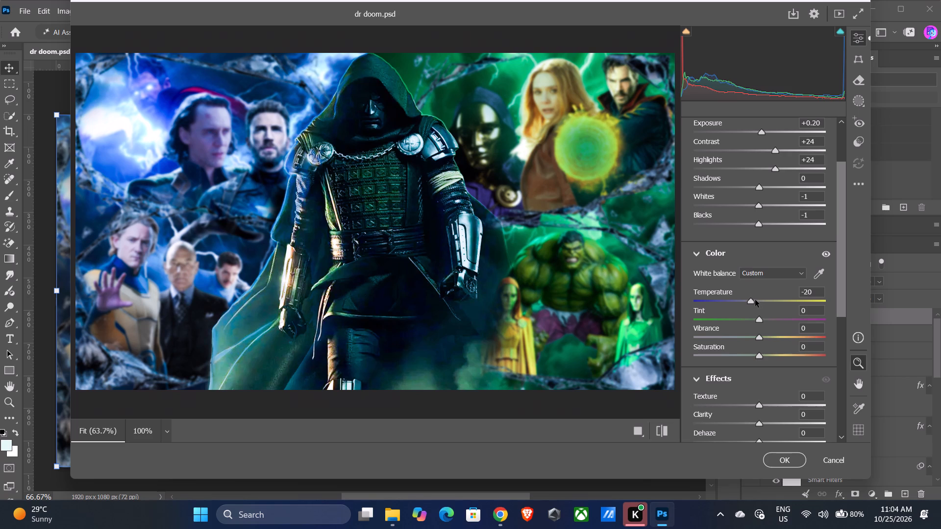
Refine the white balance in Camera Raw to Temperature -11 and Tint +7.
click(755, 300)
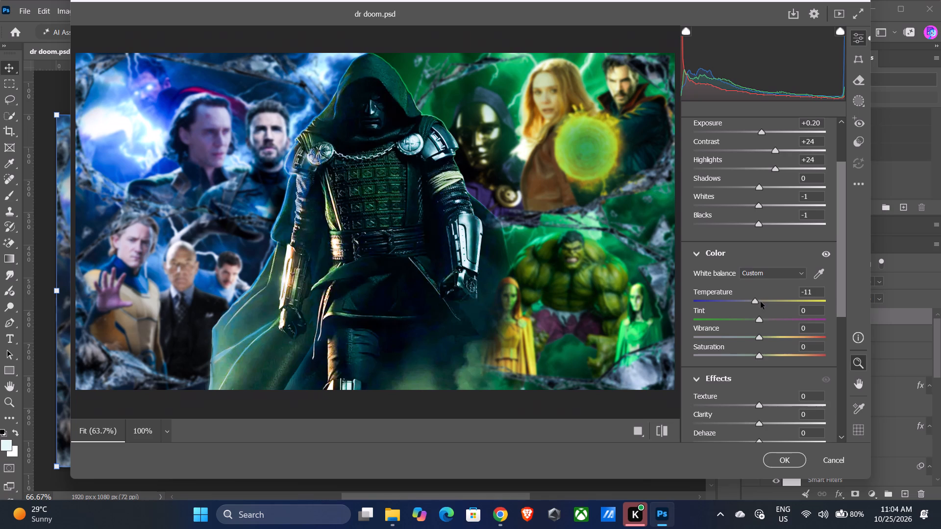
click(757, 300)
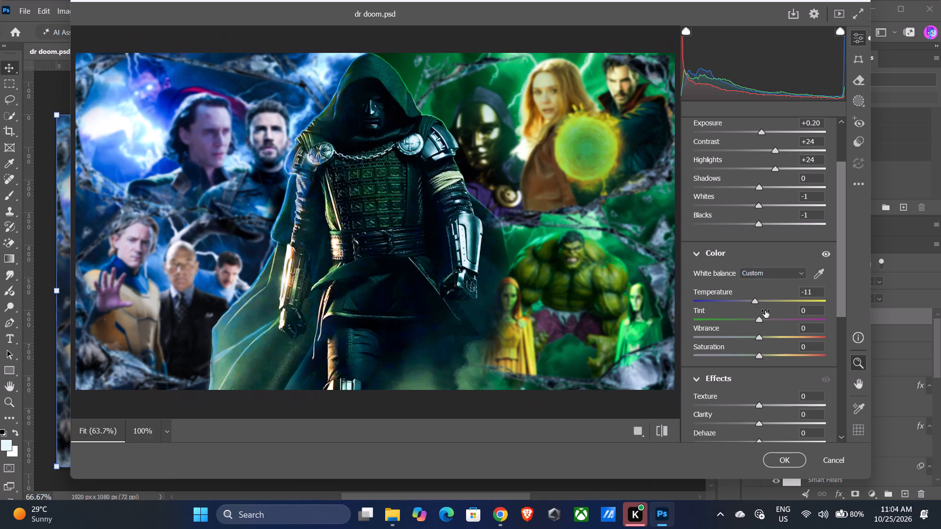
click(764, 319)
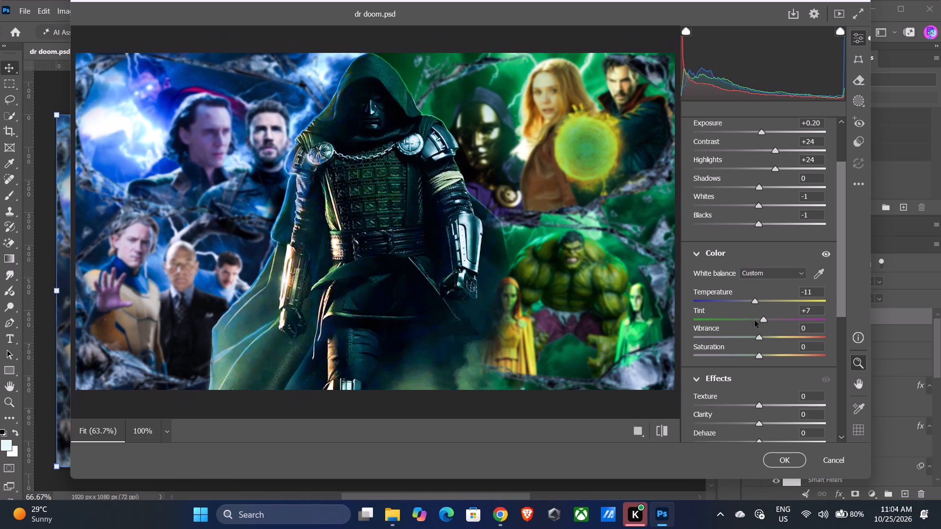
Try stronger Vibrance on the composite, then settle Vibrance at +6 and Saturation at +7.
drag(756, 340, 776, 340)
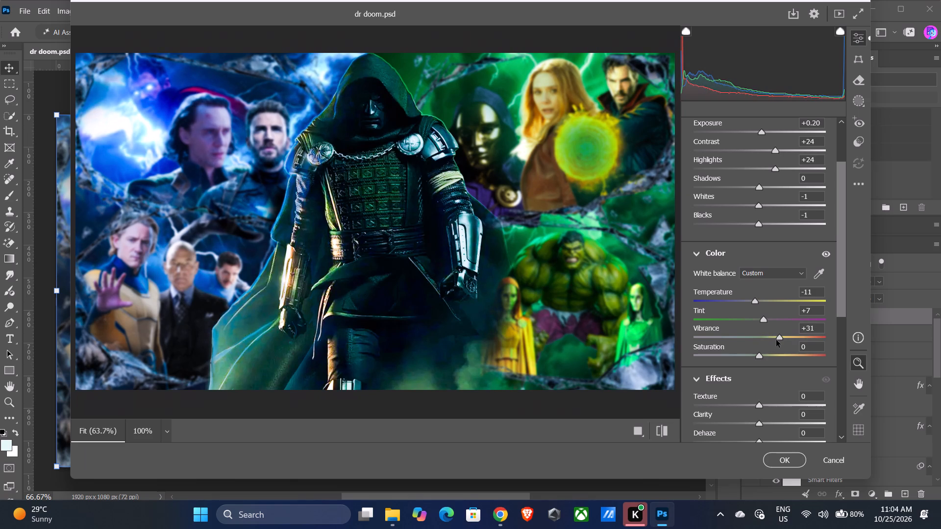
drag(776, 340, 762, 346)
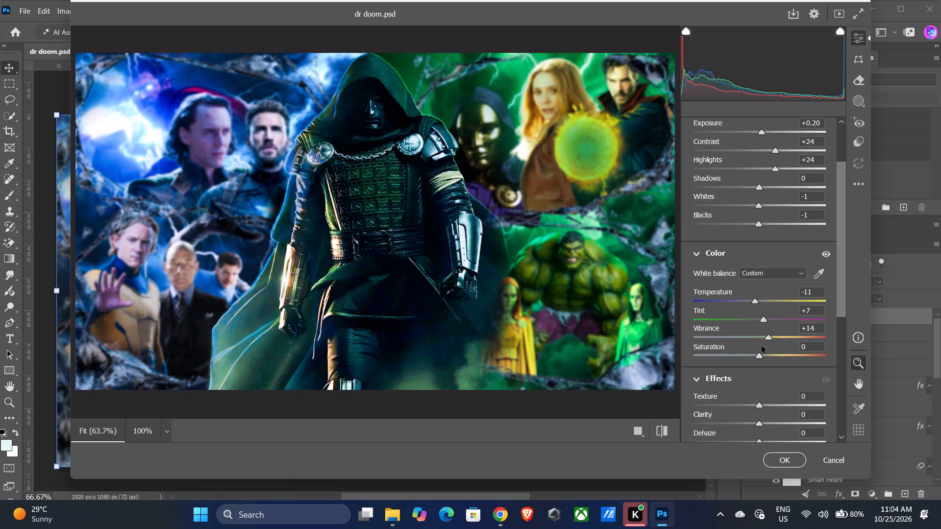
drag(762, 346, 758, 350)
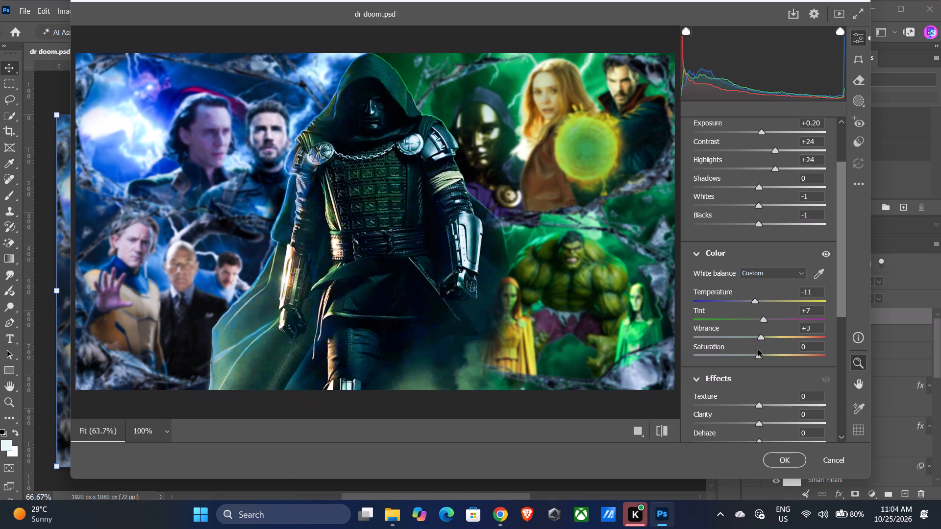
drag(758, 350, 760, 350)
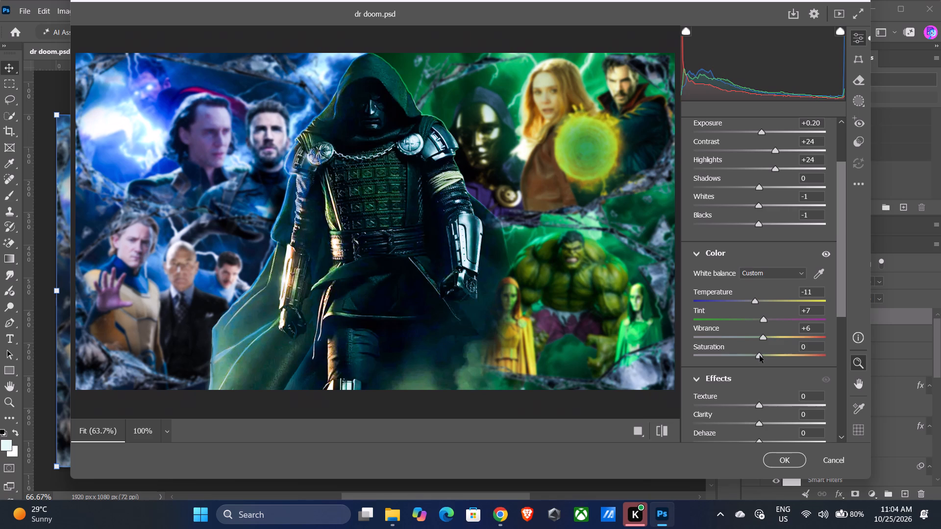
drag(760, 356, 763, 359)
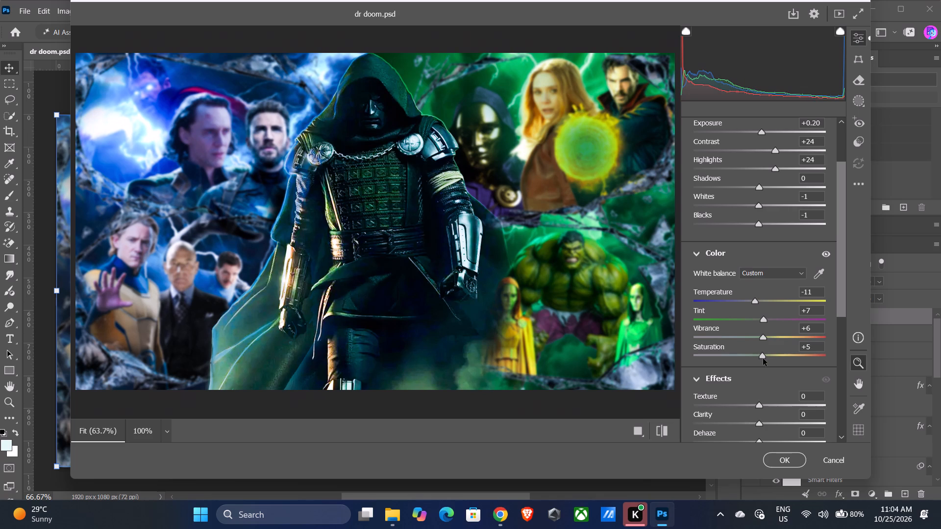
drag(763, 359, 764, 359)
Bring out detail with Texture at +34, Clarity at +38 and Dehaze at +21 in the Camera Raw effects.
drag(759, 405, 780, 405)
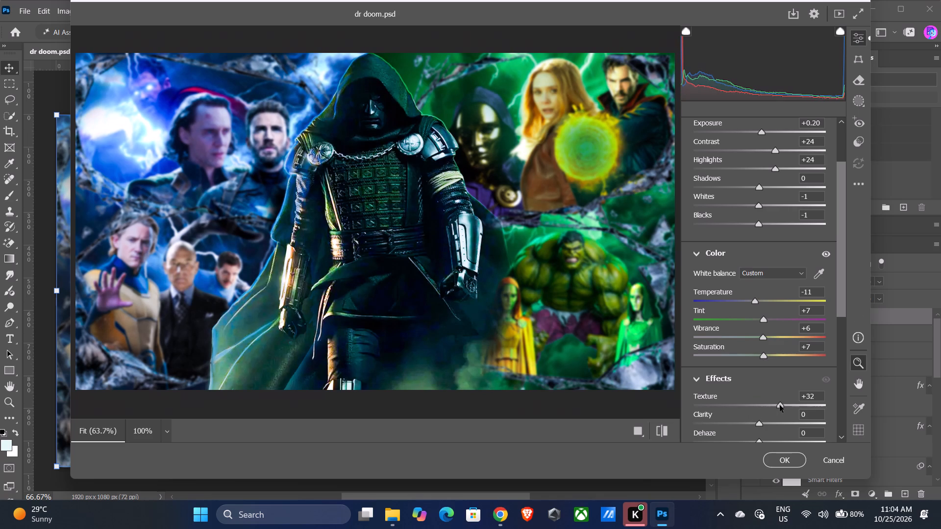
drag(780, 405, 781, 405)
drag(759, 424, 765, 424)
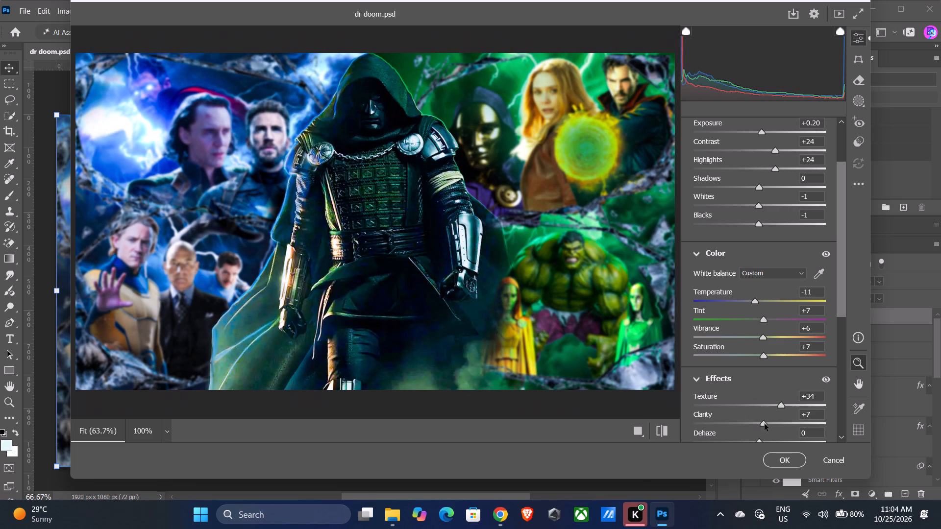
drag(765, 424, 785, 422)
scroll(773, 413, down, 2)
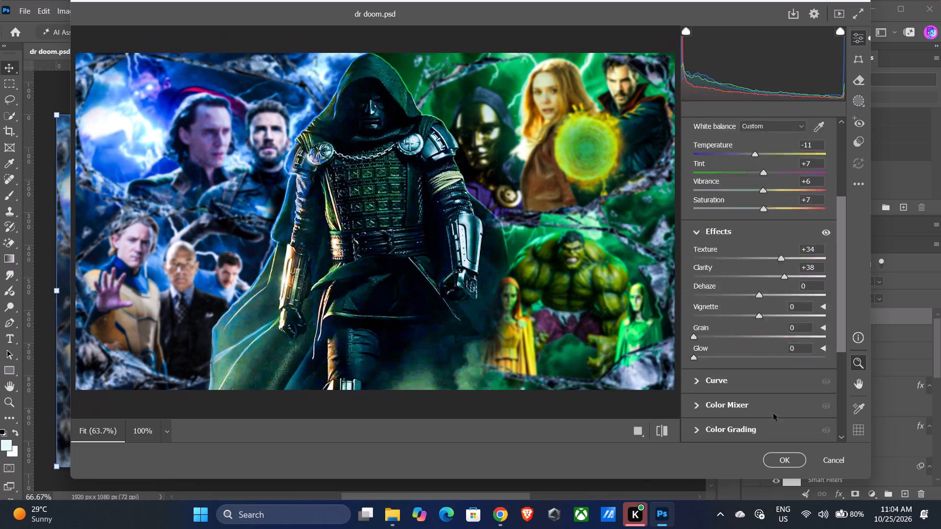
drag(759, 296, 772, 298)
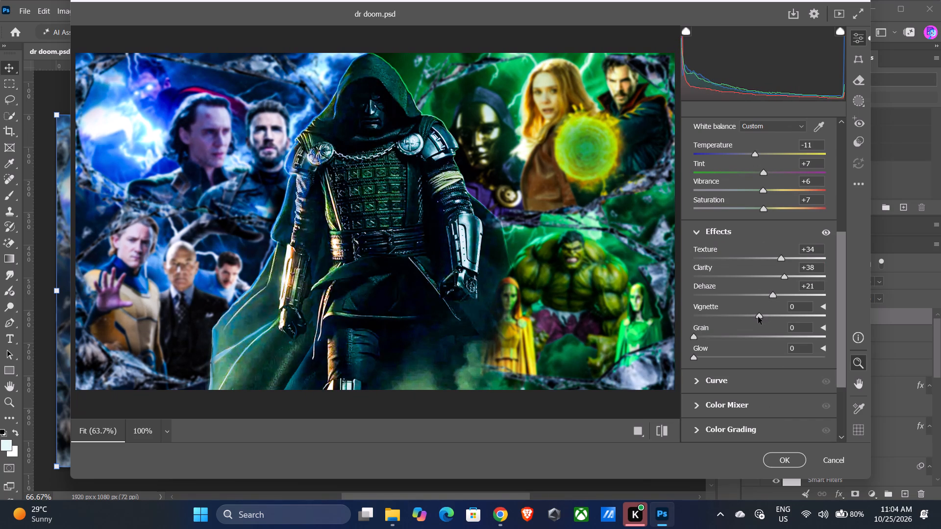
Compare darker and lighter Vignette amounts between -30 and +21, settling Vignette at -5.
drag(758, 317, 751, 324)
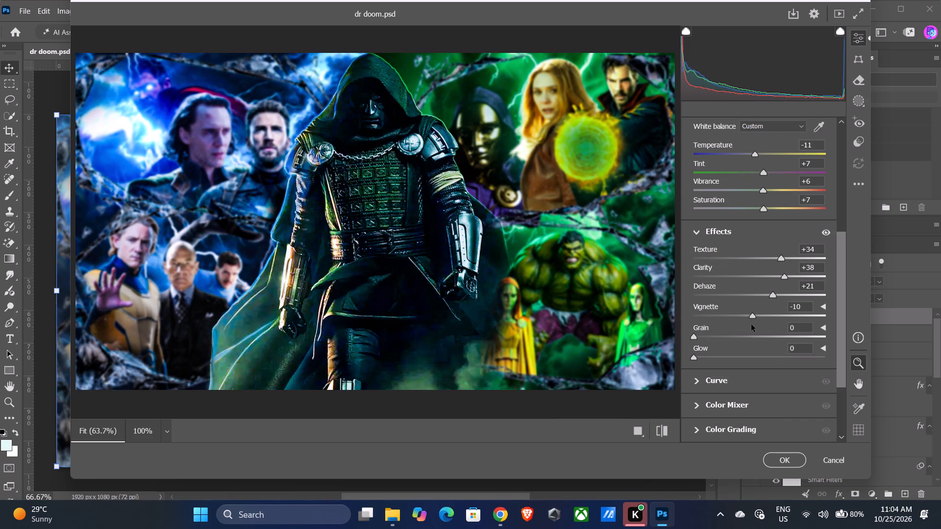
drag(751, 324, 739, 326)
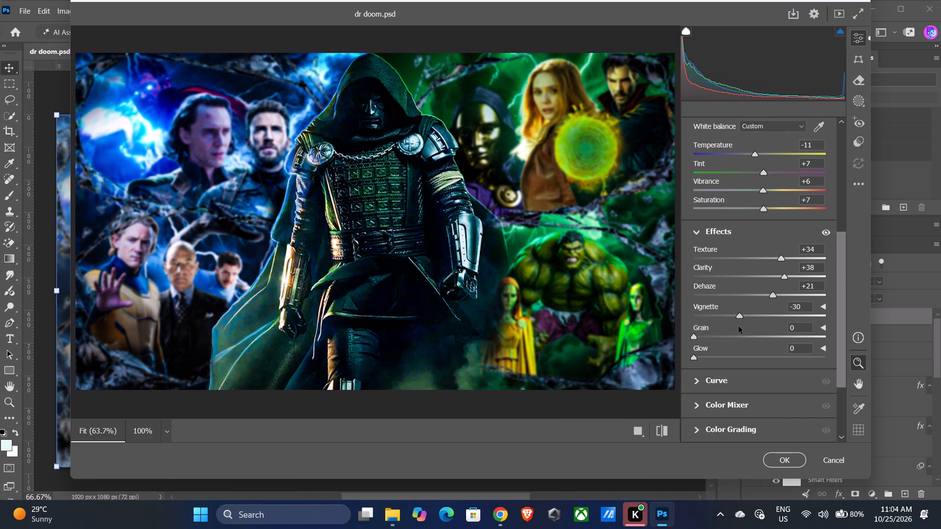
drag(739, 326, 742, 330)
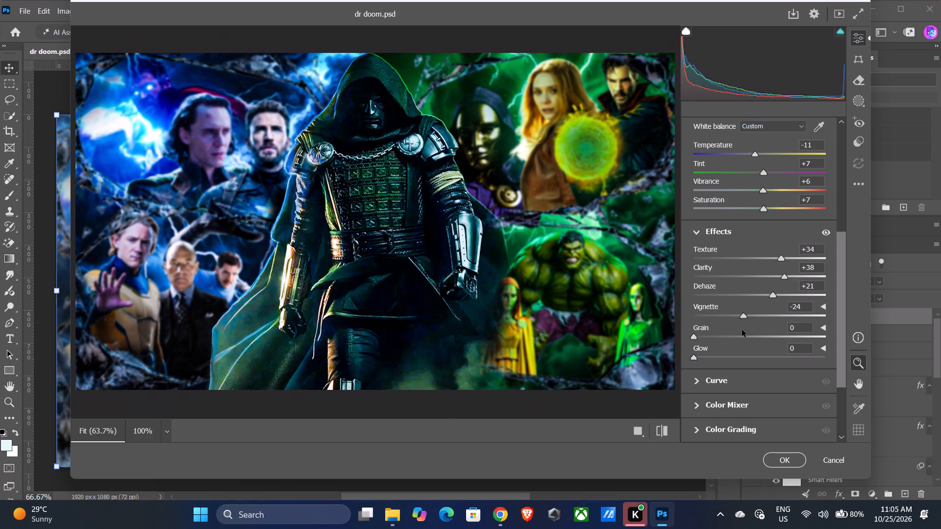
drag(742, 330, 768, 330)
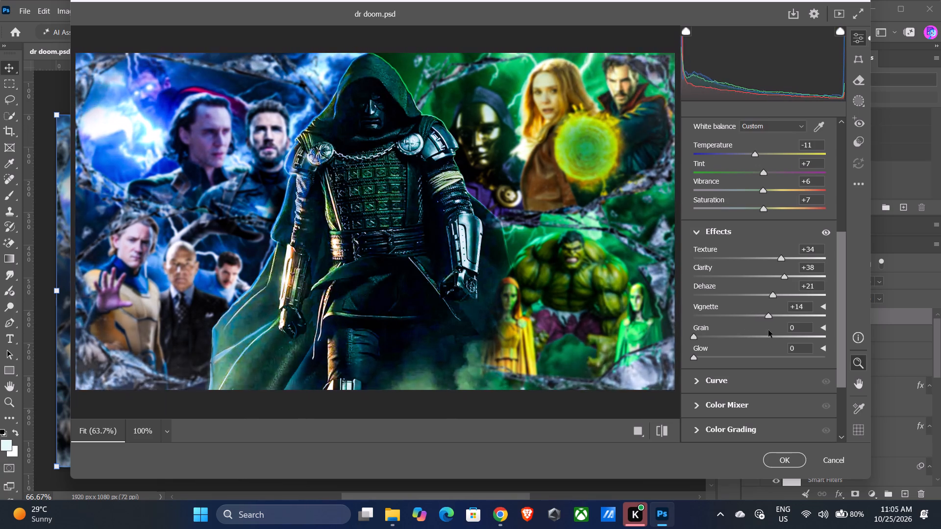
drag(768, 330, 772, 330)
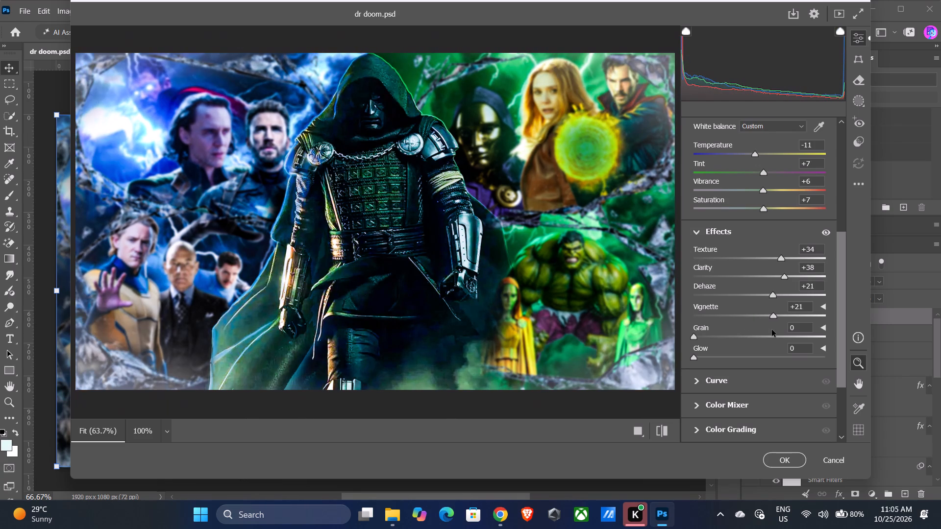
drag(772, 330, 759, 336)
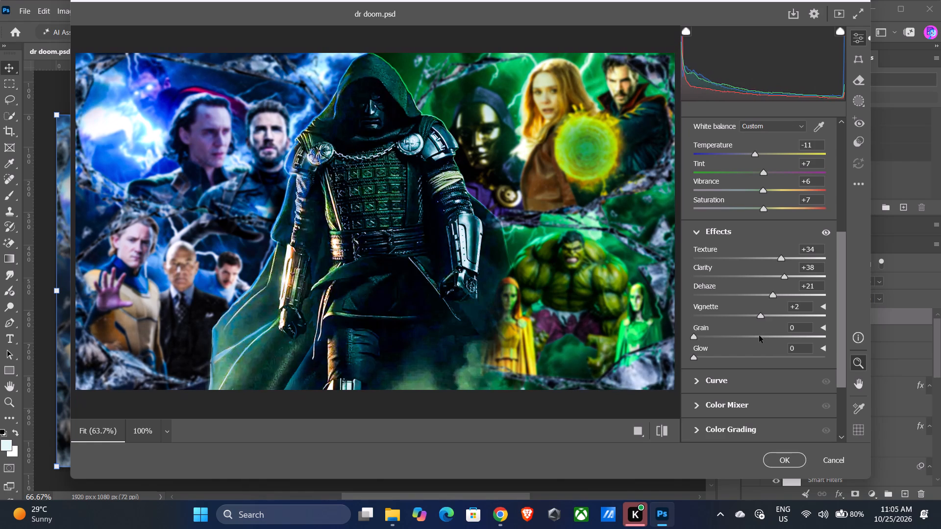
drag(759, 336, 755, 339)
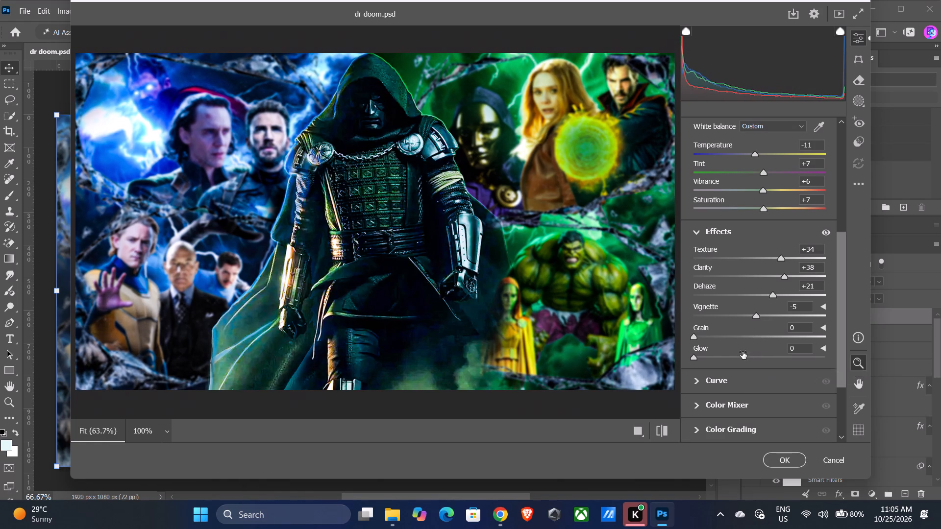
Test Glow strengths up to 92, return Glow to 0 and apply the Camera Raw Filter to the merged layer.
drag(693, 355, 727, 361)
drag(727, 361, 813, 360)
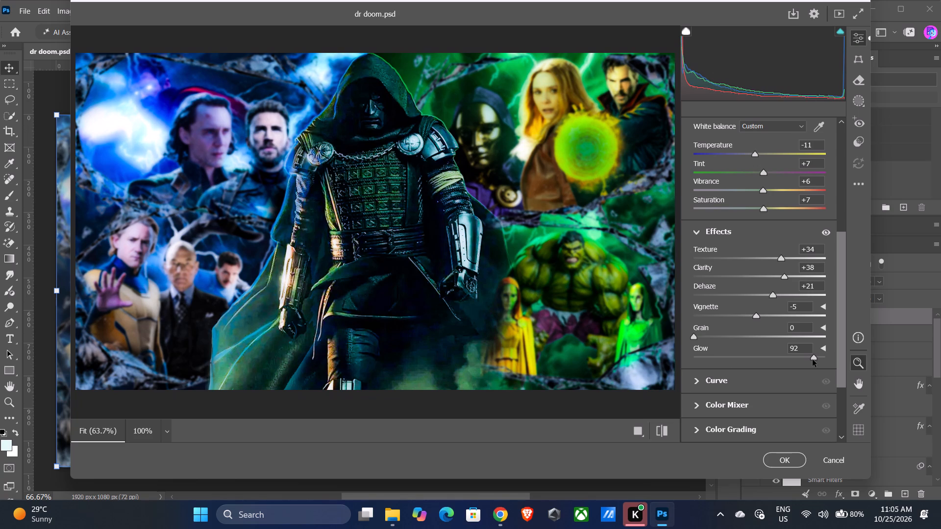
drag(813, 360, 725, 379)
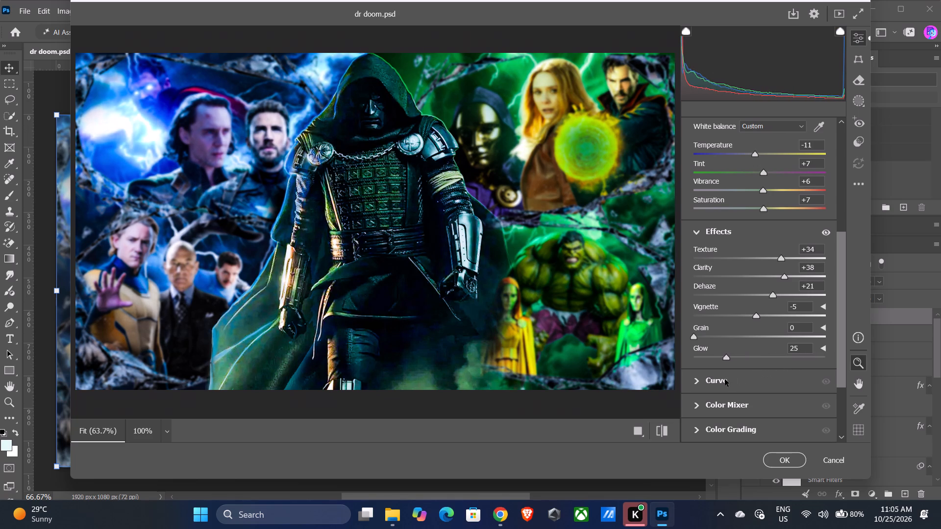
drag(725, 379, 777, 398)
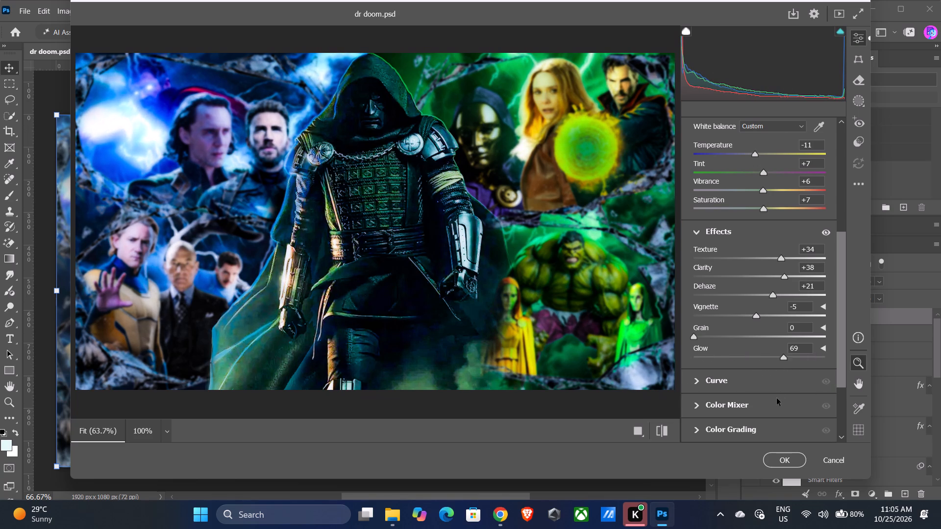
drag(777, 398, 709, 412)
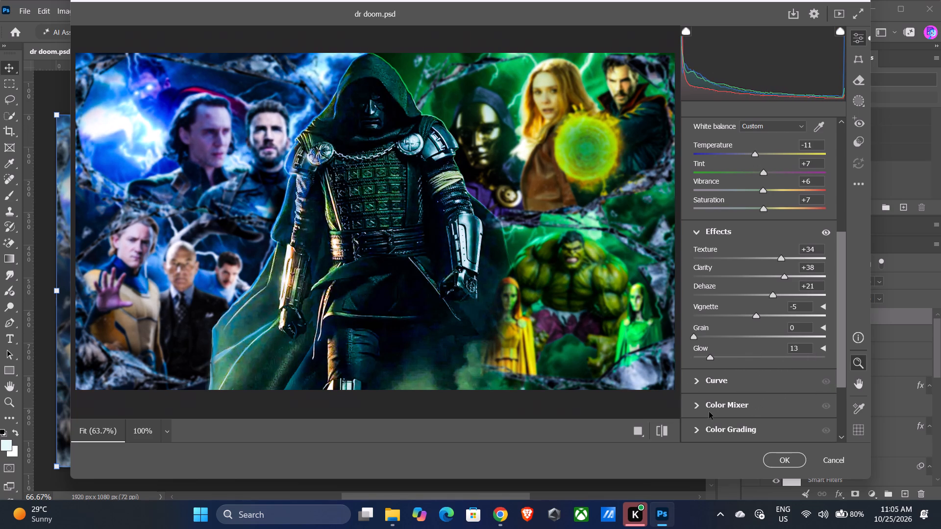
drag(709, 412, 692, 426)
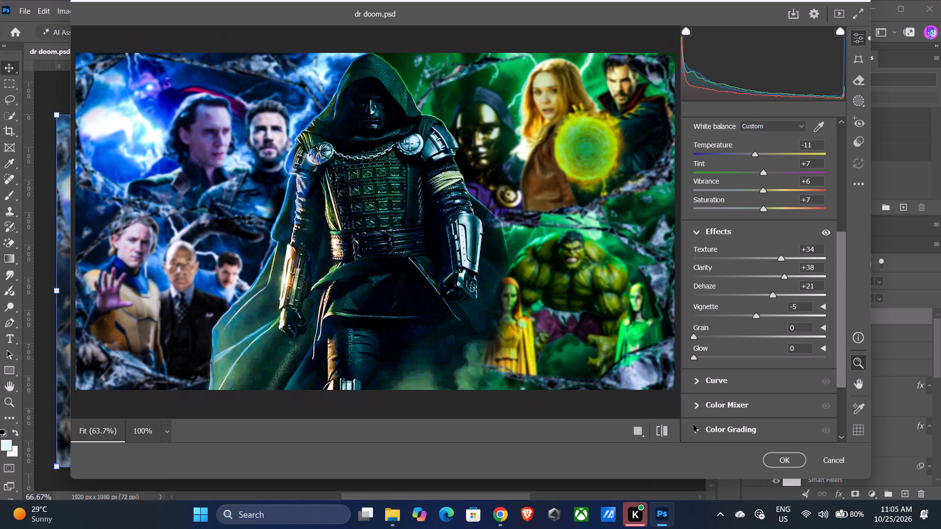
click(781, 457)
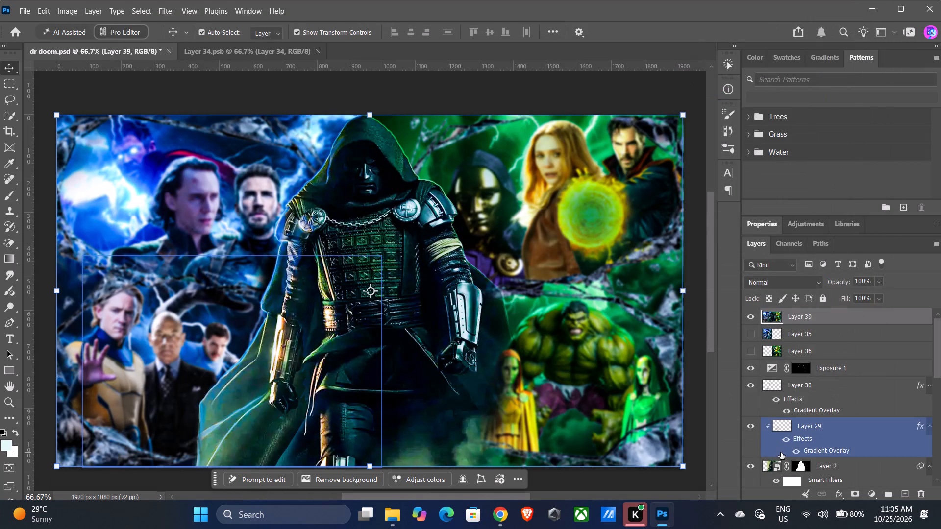
Compare the composite with and without the graded Layer 39 by toggling its visibility.
click(751, 316)
click(751, 316)
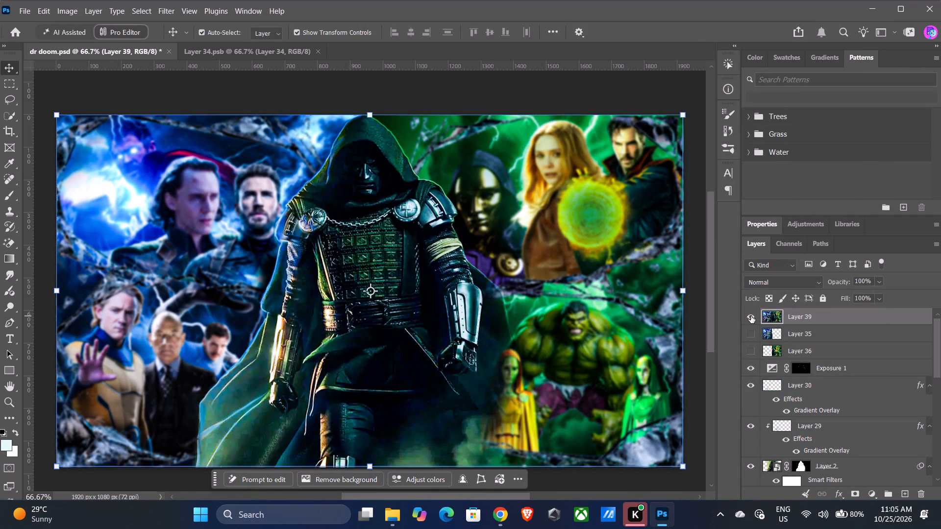
click(751, 316)
click(751, 316)
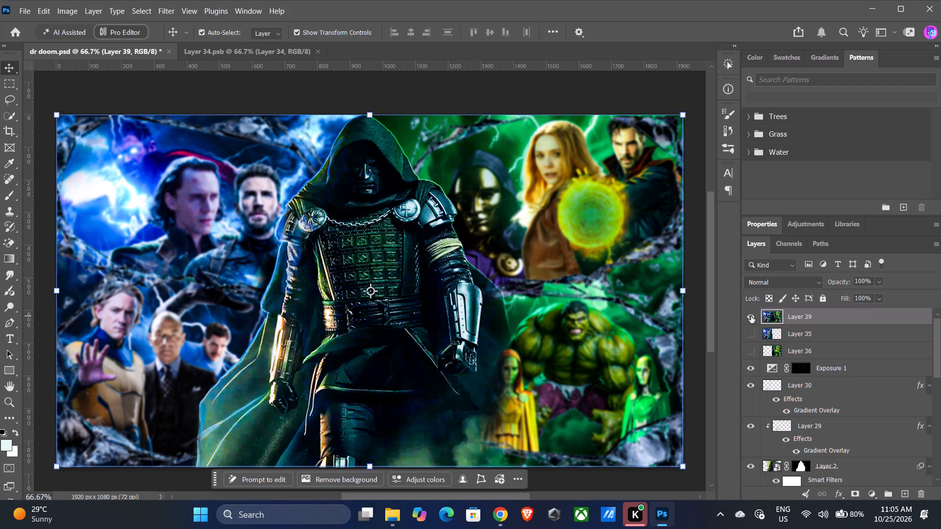
click(751, 316)
click(751, 316)
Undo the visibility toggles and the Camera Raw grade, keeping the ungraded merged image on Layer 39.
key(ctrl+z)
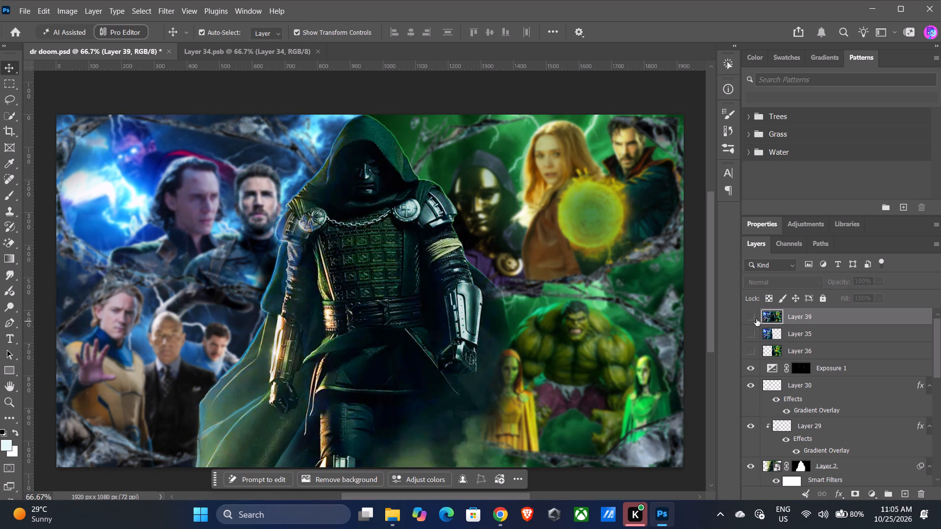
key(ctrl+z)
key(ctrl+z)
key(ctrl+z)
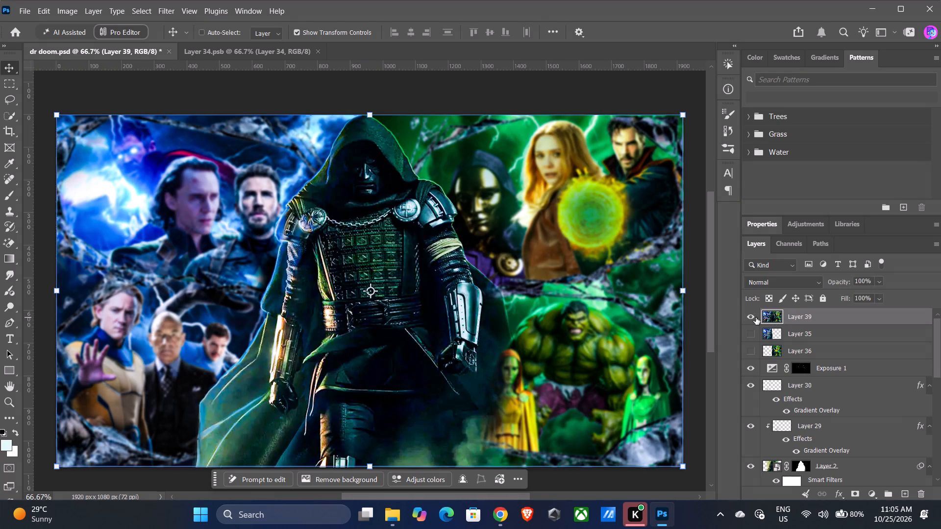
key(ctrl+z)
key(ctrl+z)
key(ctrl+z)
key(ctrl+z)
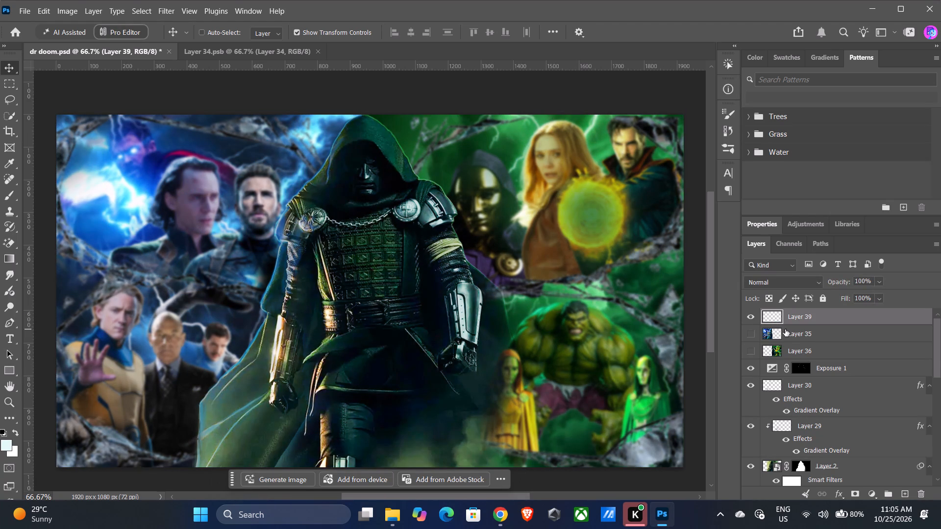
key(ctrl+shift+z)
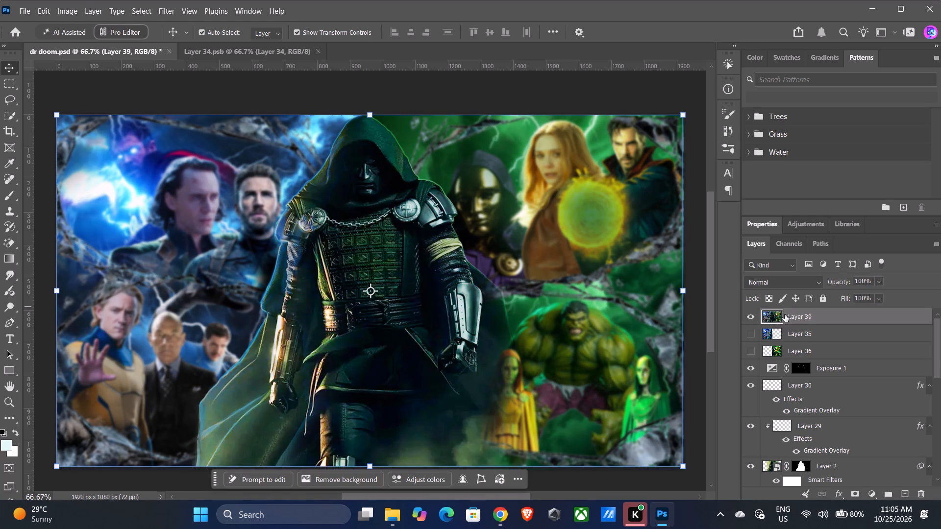
Convert the merged Layer 39 to a smart object.
right_click(785, 313)
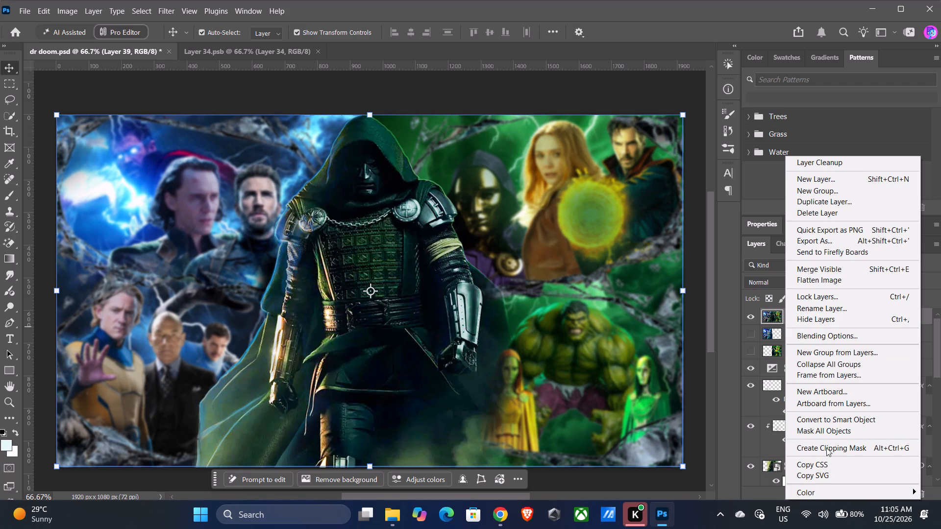
click(831, 420)
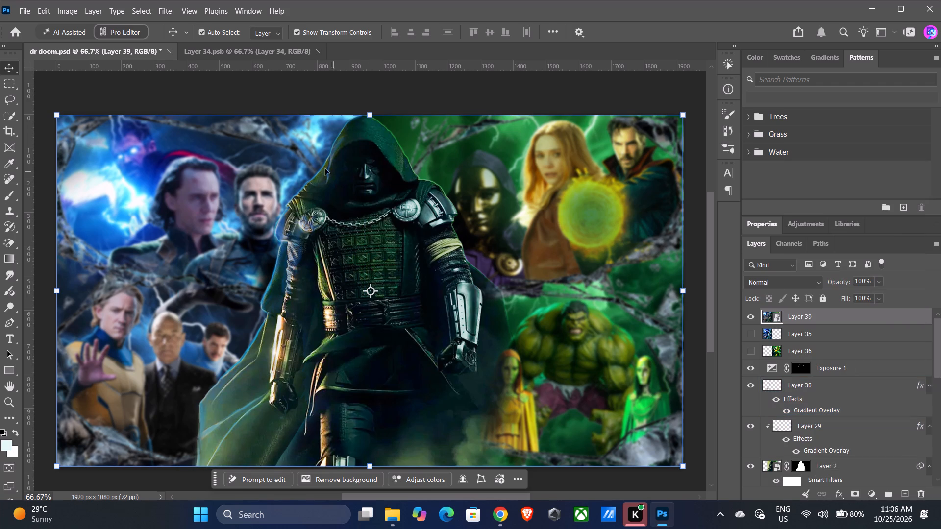
Start a Camera Raw Filter on Layer 39 with Exposure +0.60, Contrast +19, Highlights +10 and Shadows +9.
click(165, 11)
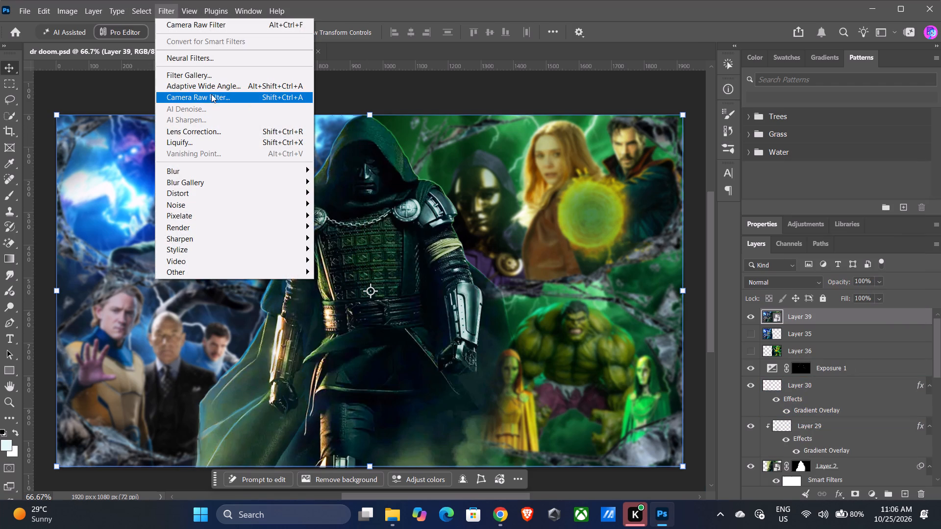
click(211, 94)
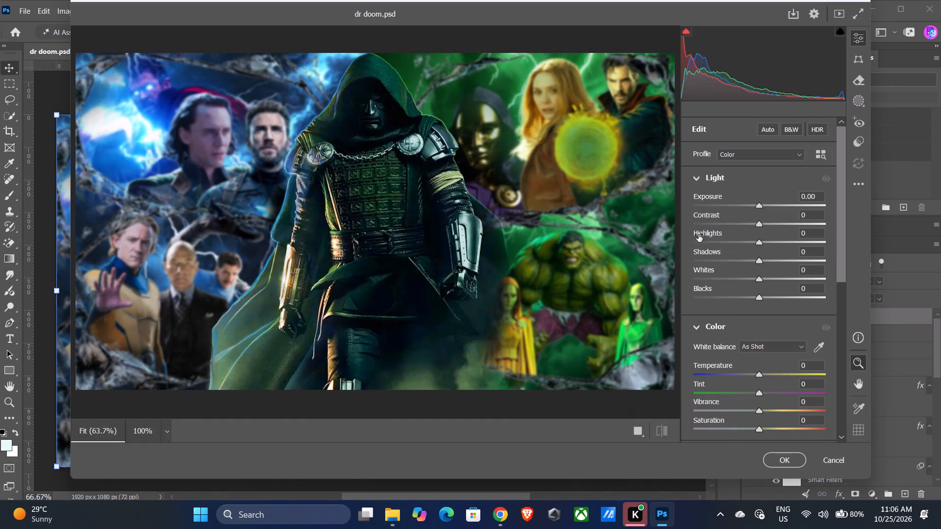
click(767, 206)
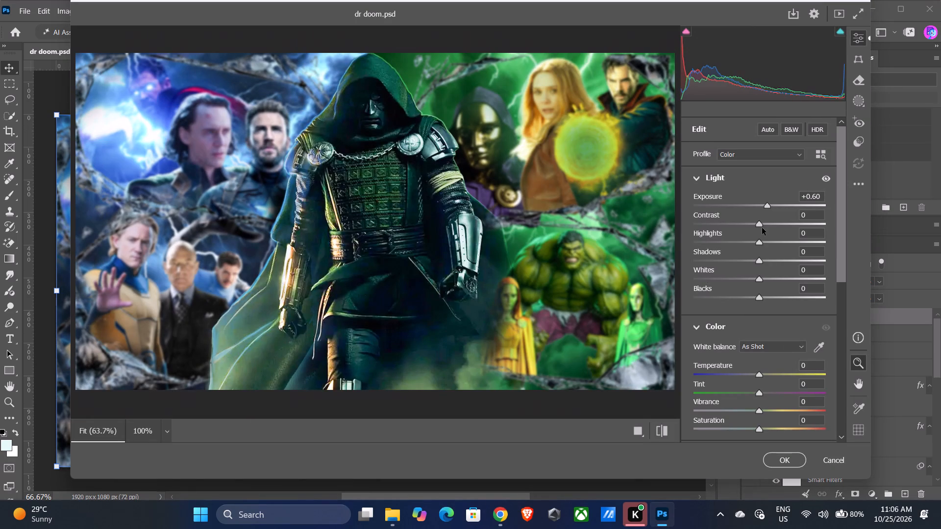
click(766, 224)
click(771, 224)
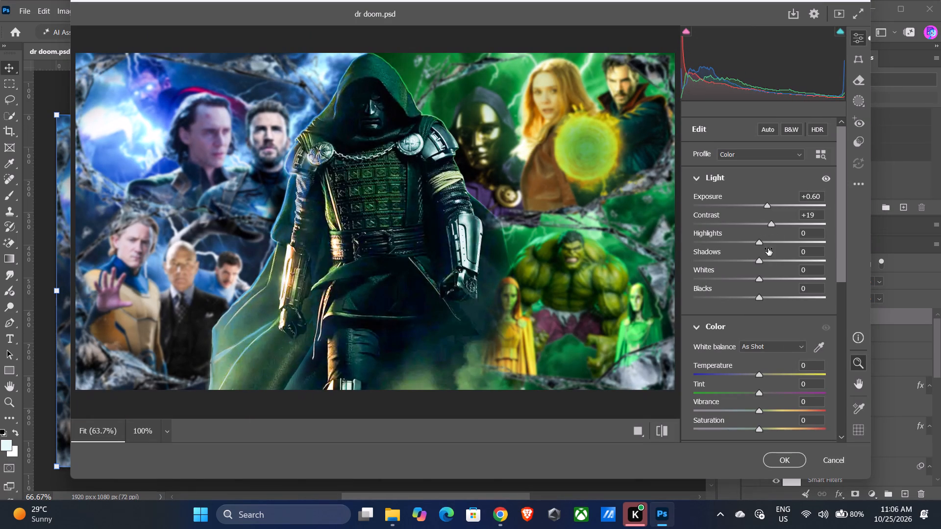
click(766, 243)
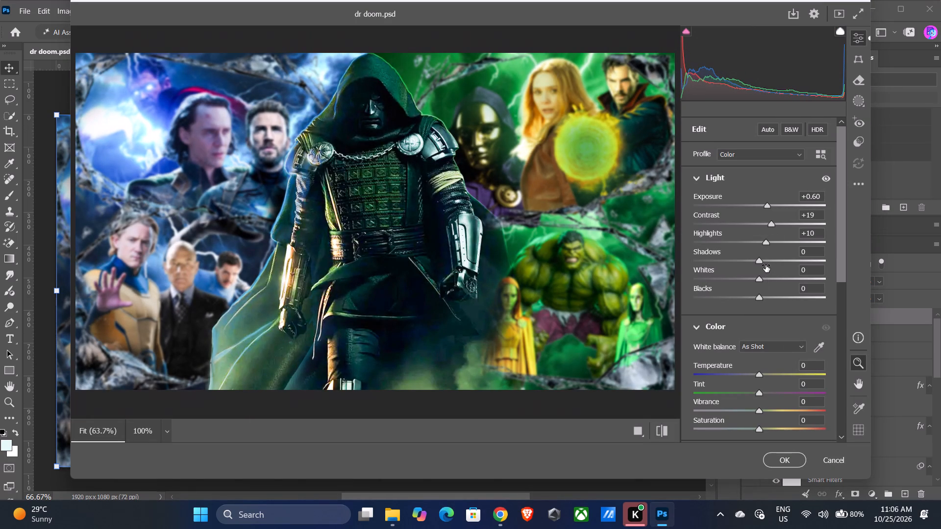
click(766, 261)
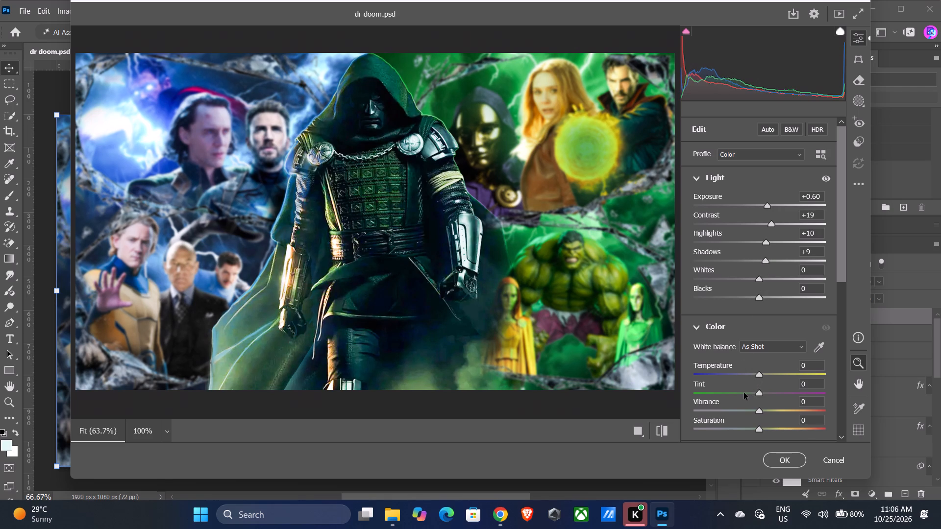
Raise the color intensity with Vibrance +9 and Saturation +8.
click(766, 411)
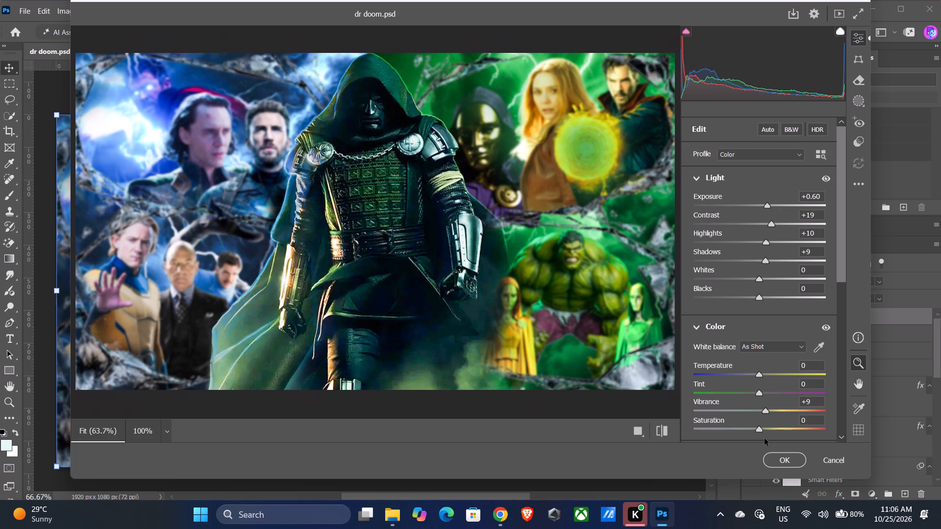
click(765, 430)
Sharpen the image's detail with Texture +41 and Clarity +39, trying negative Dehaze before settling it at +15.
scroll(737, 372, down, 3)
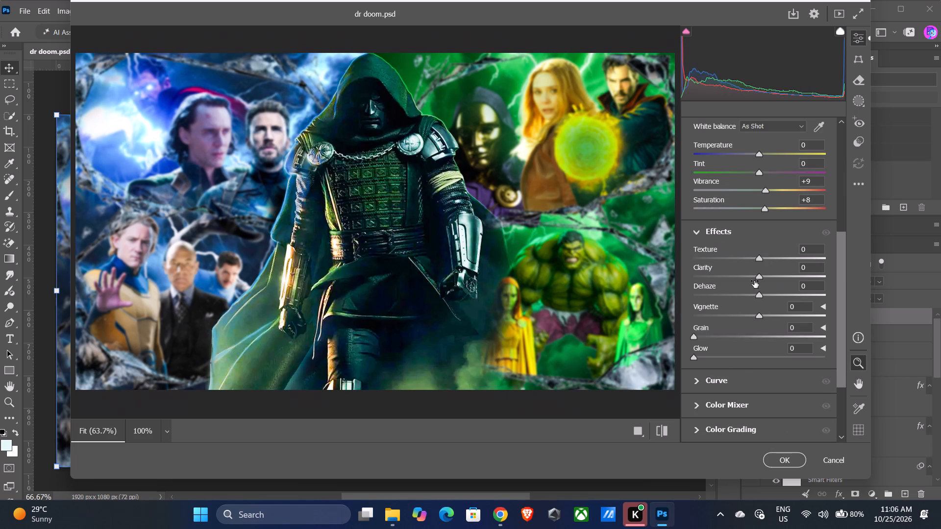
drag(760, 260, 777, 260)
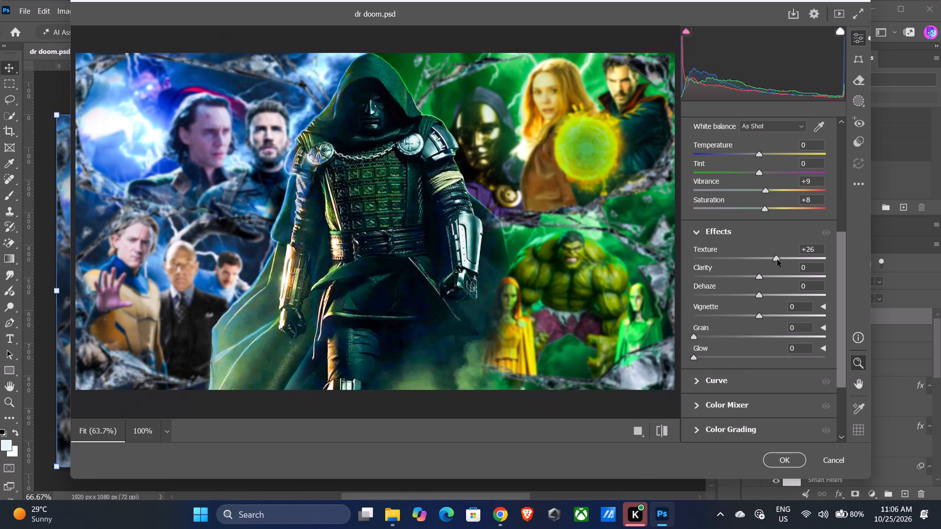
drag(777, 260, 787, 265)
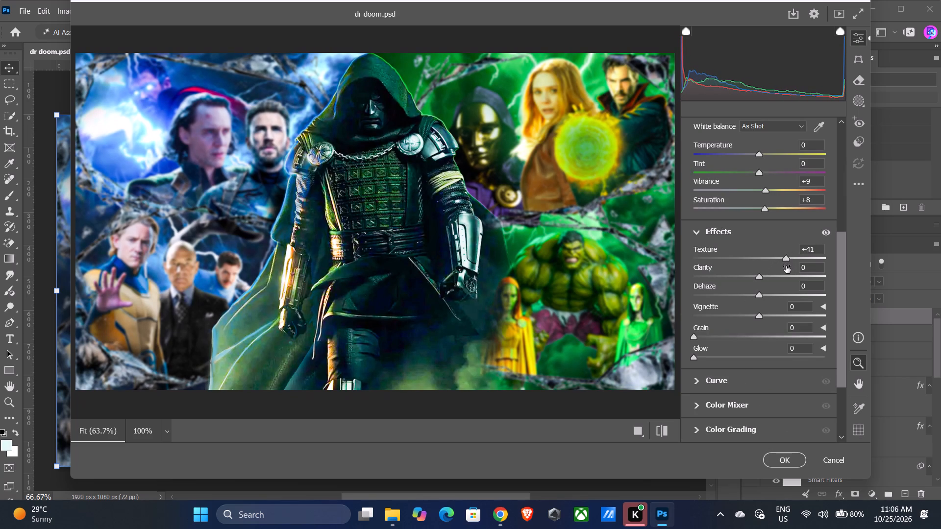
drag(761, 278, 786, 278)
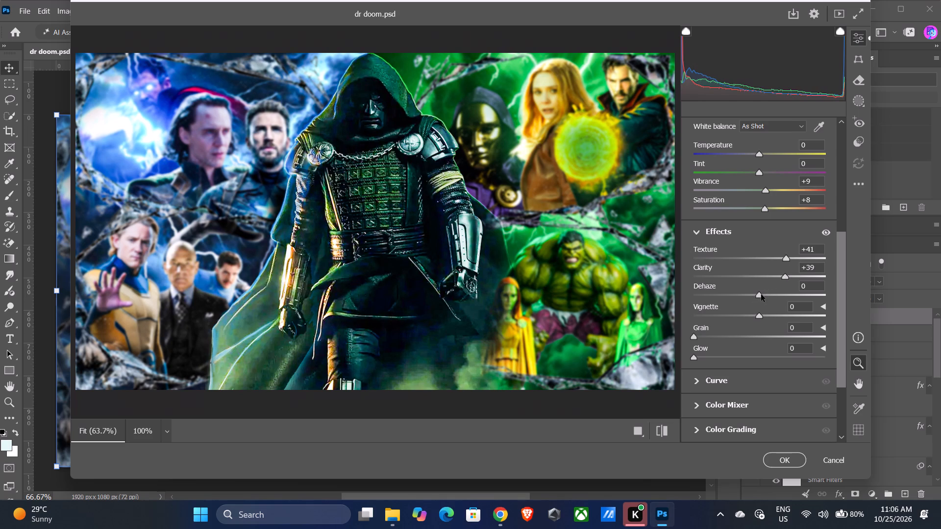
drag(761, 294, 743, 303)
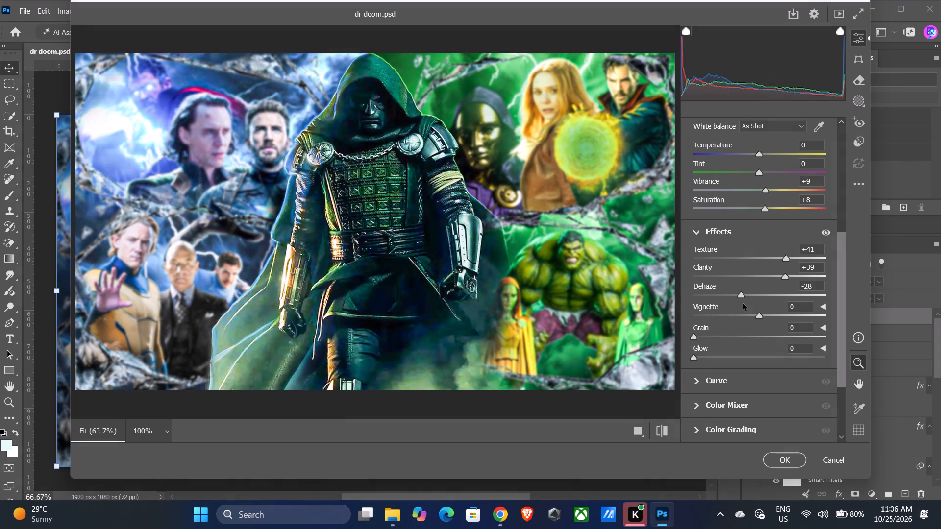
drag(743, 303, 772, 305)
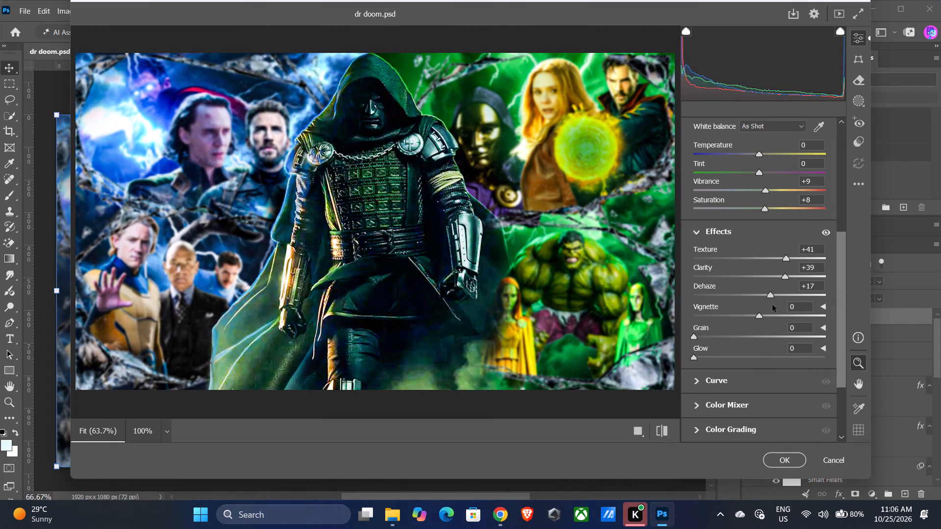
drag(772, 305, 771, 305)
Darken the edges with Vignette at -25 and apply the Camera Raw Filter as a smart filter.
drag(757, 316, 740, 316)
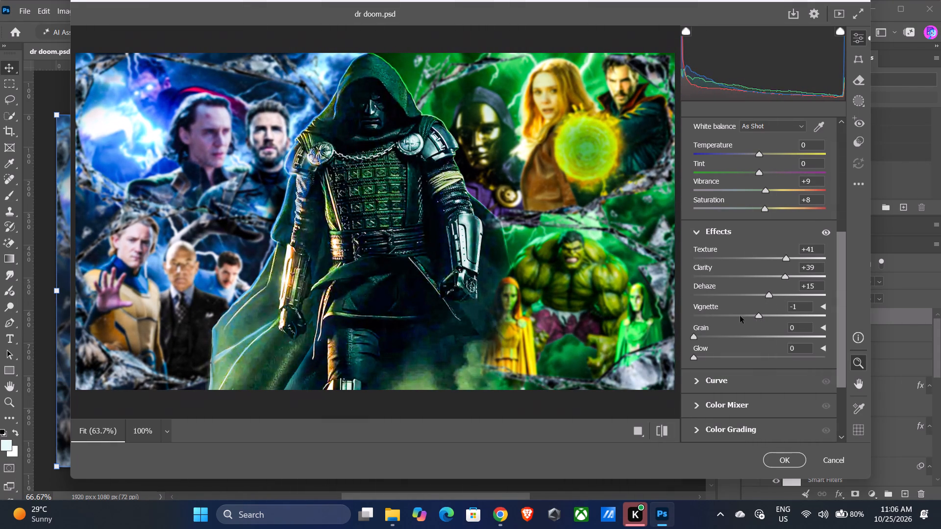
drag(740, 316, 738, 322)
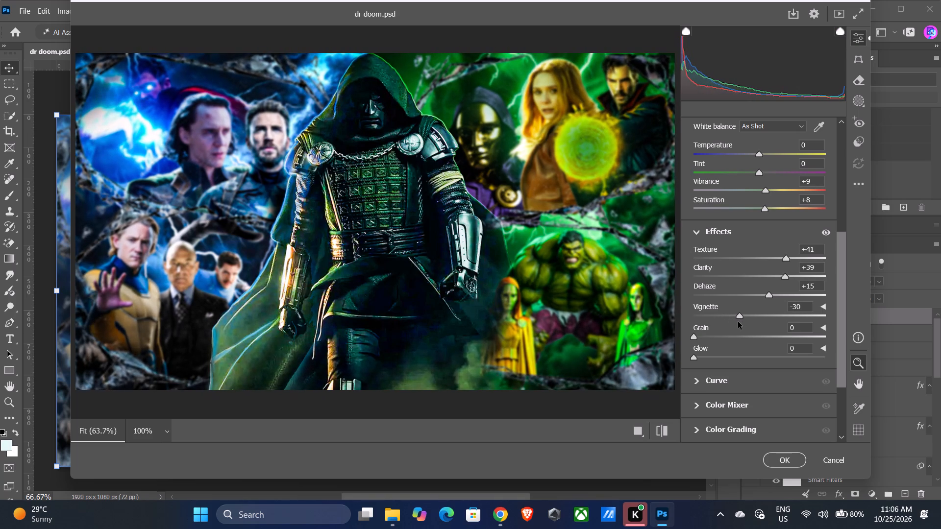
drag(738, 322, 741, 323)
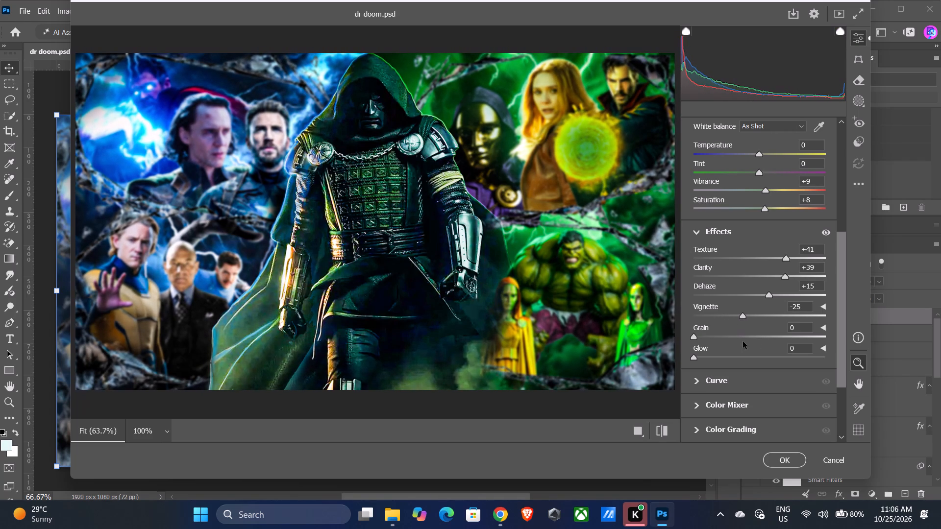
scroll(744, 356, down, 3)
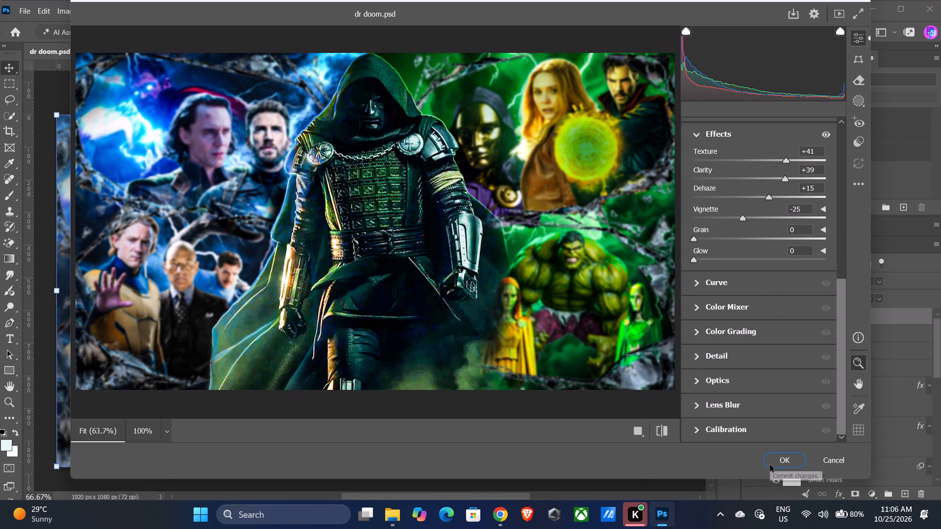
click(775, 461)
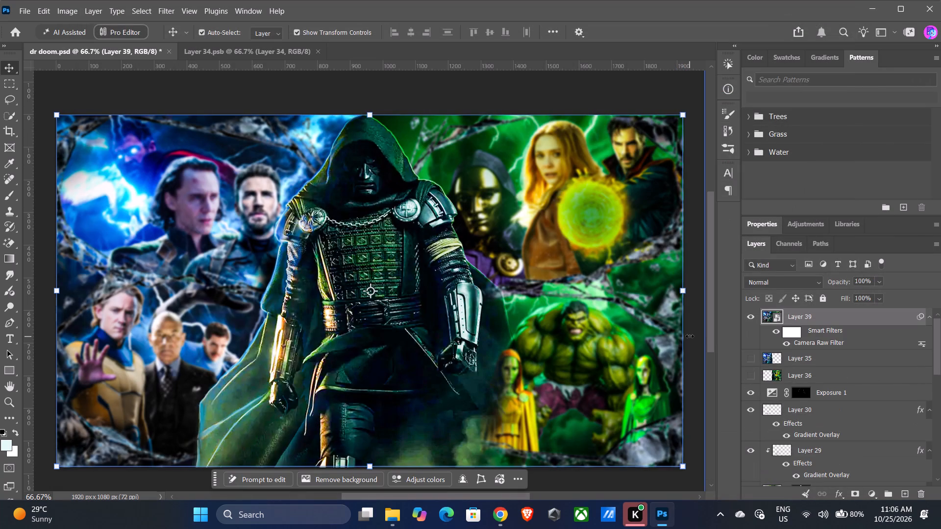
Compare the composite with and without the graded Layer 39 by toggling its visibility.
click(750, 315)
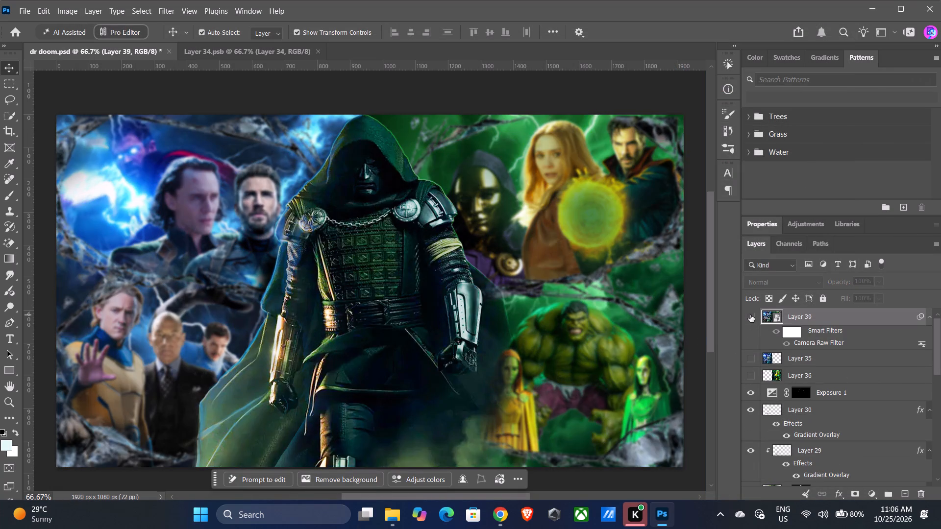
click(750, 314)
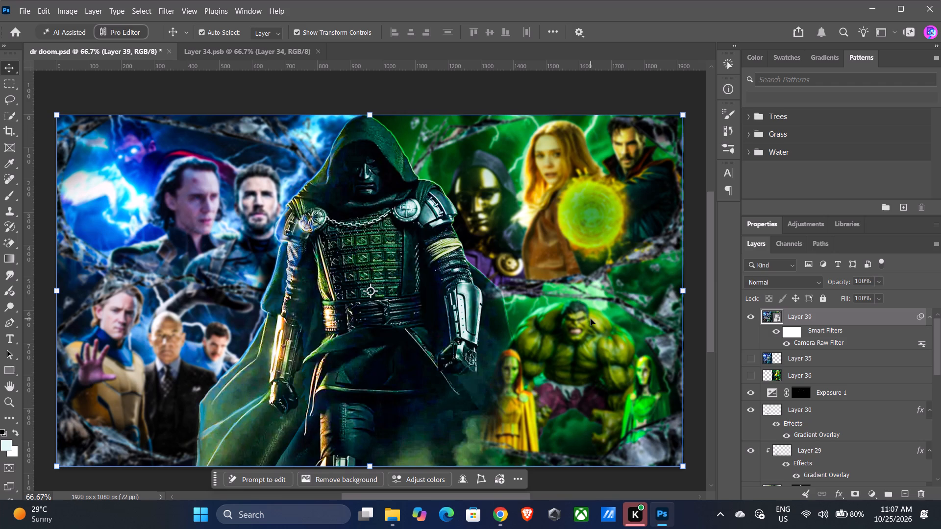
Lasso the blue left half of Layer 39, splitting Doctor Doom down the middle, and copy it to a new layer.
click(10, 97)
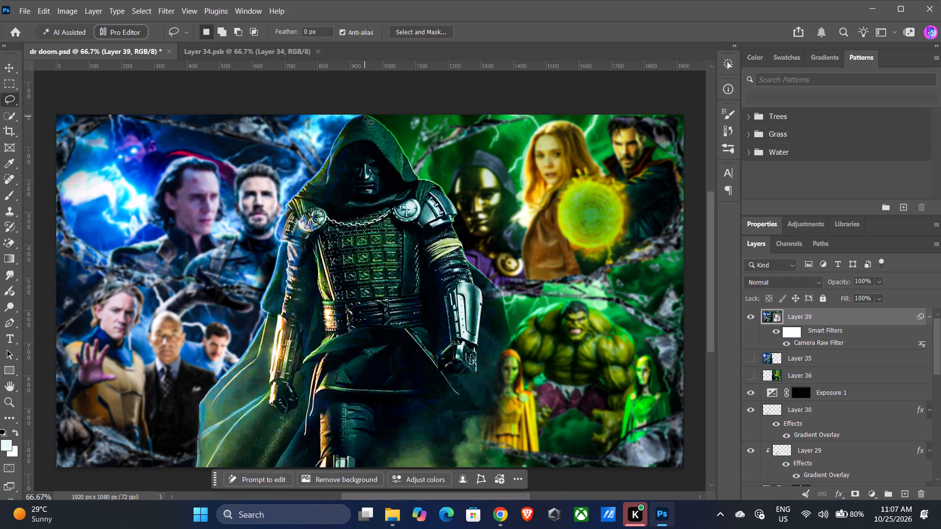
drag(366, 116, 366, 172)
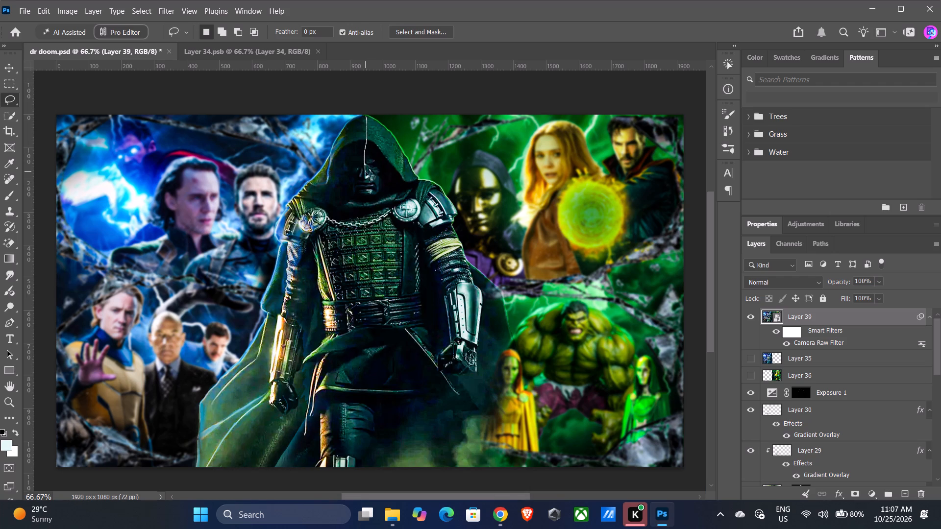
drag(366, 172, 365, 243)
drag(365, 243, 369, 417)
drag(369, 417, 81, 516)
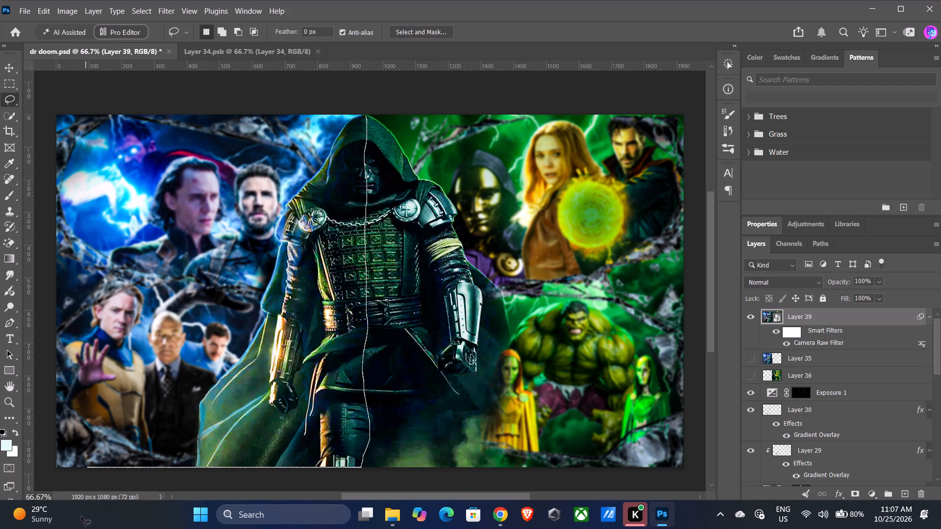
drag(81, 516, 0, 146)
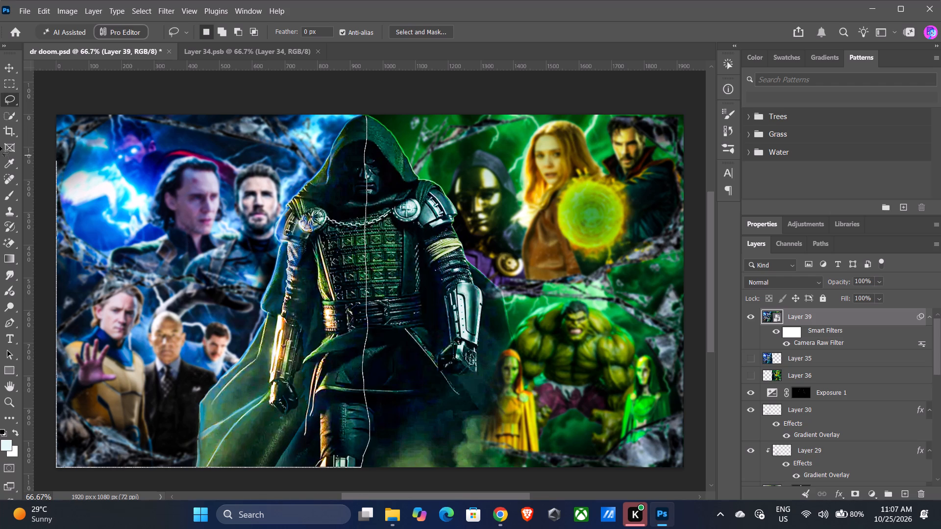
drag(0, 146, 364, 67)
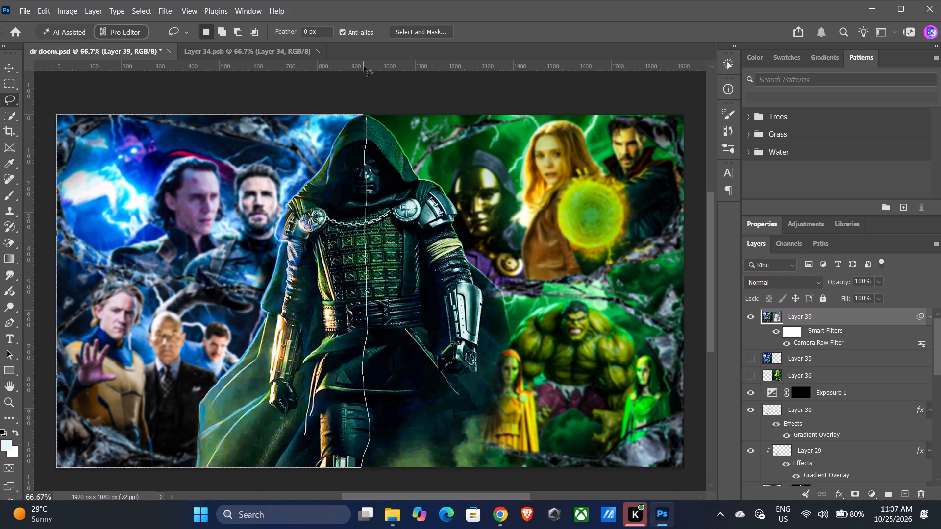
drag(364, 67, 365, 74)
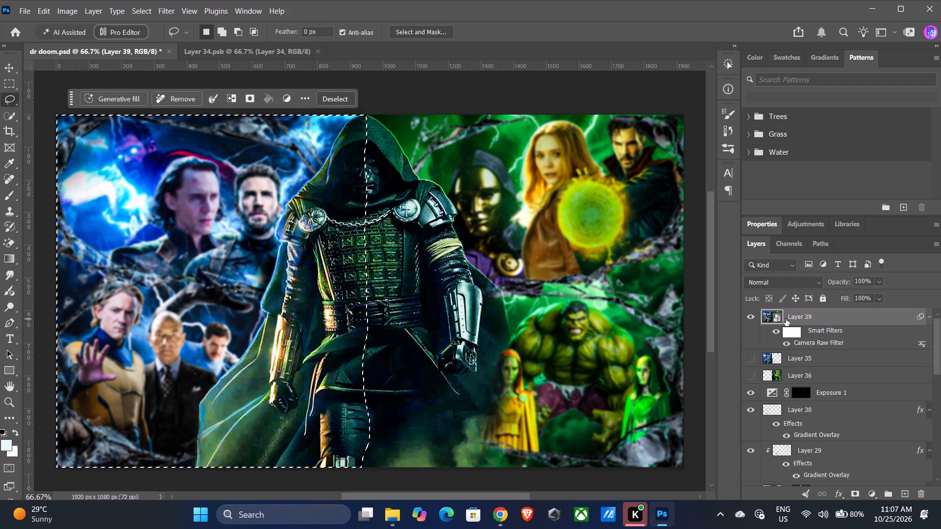
key(ctrl+j)
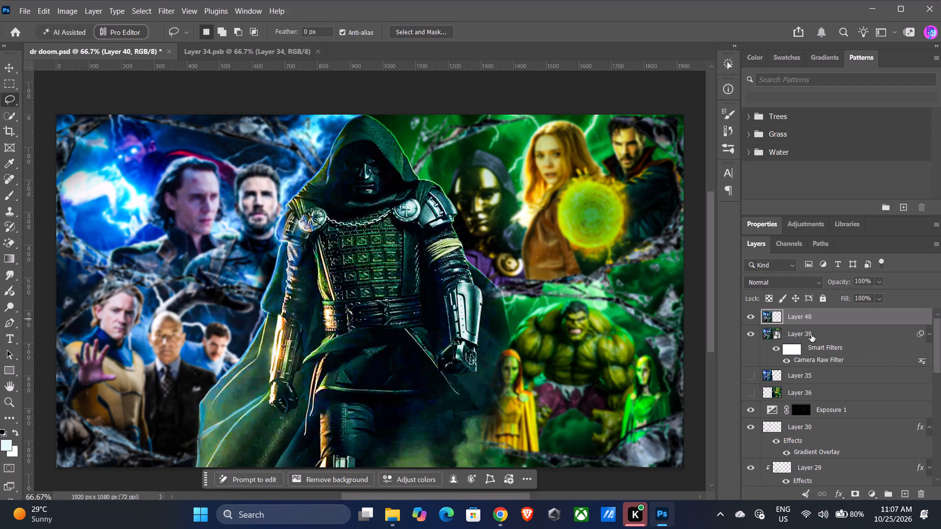
Lasso the green right half of Layer 39, splitting Doctor Doom down the middle, and copy it to a new layer.
click(811, 335)
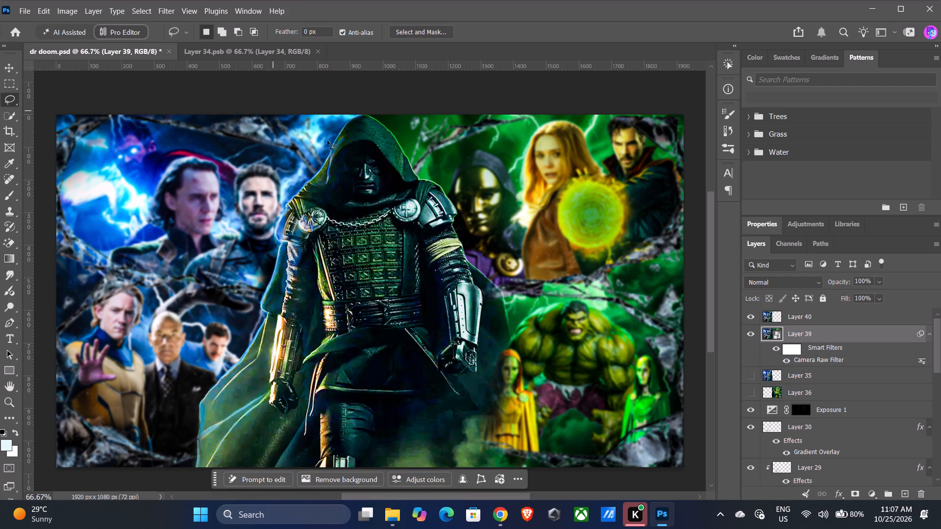
drag(362, 113, 360, 146)
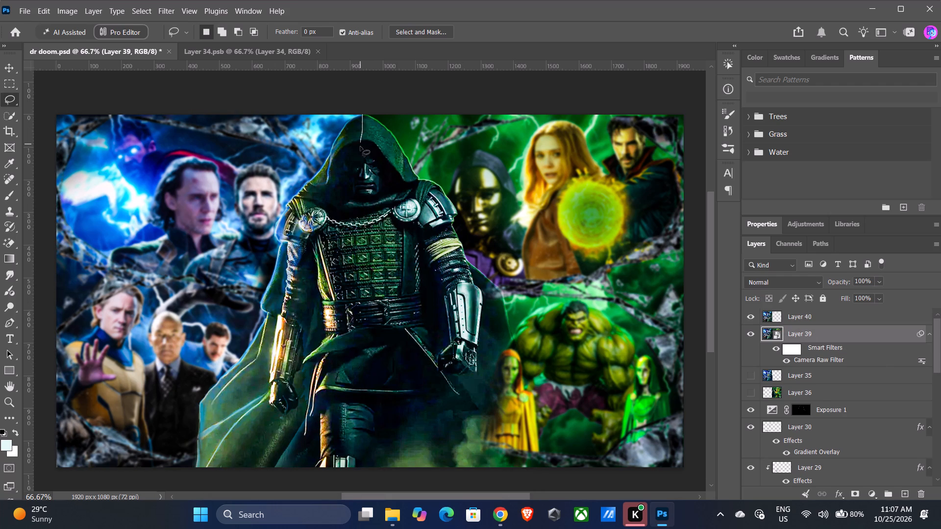
drag(360, 146, 367, 279)
drag(367, 279, 371, 465)
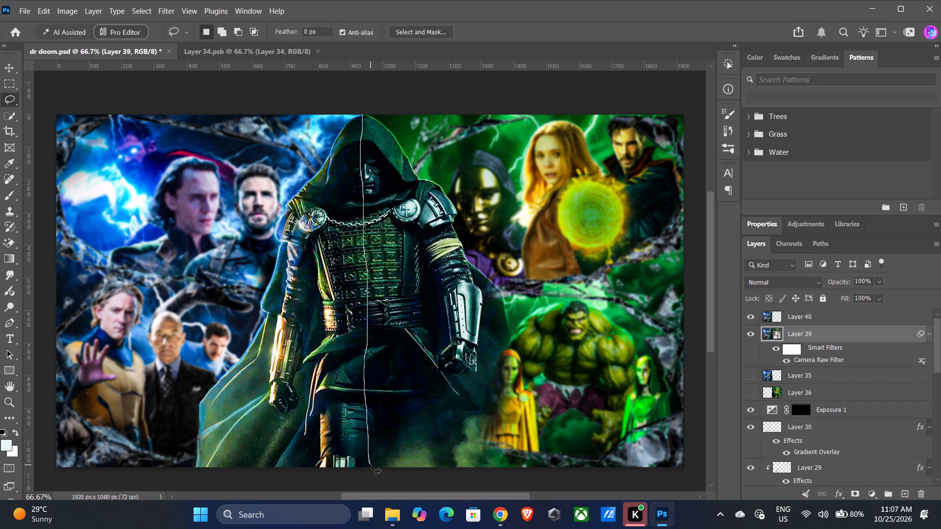
drag(371, 465, 763, 495)
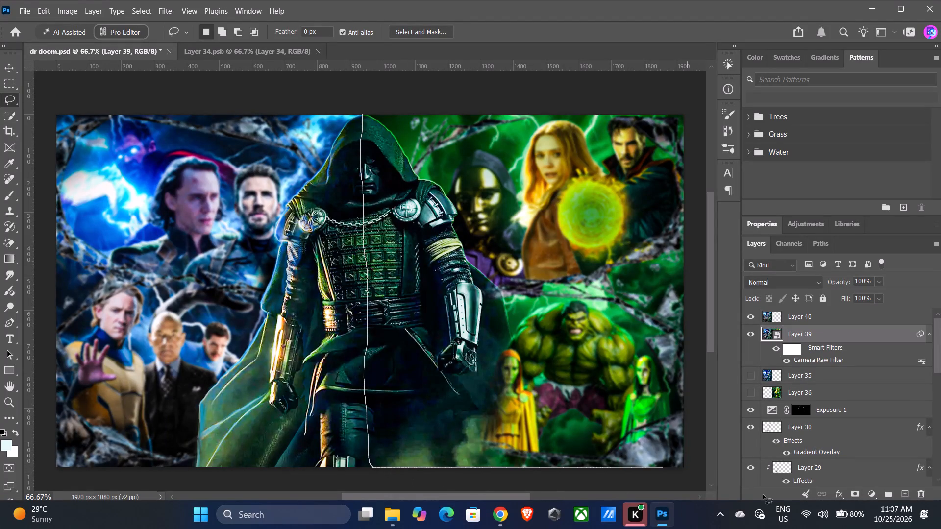
drag(763, 495, 480, 63)
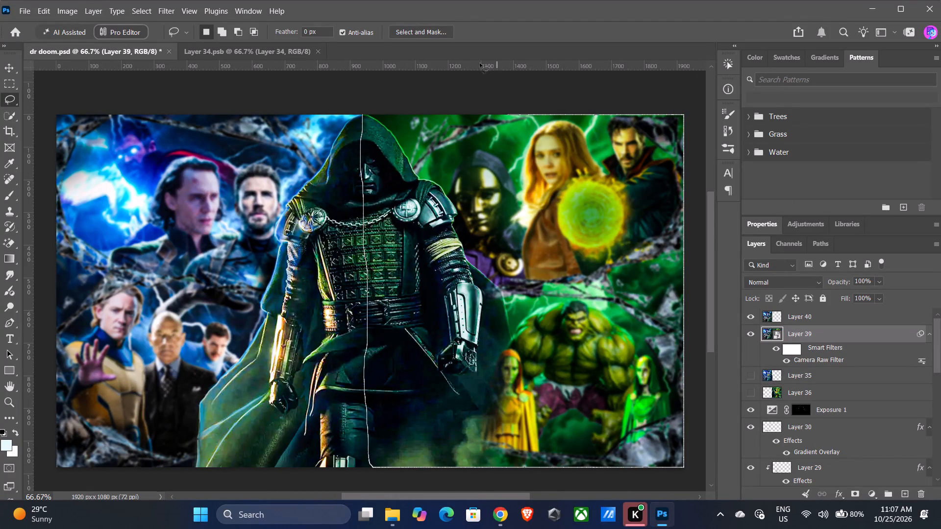
drag(480, 63, 363, 68)
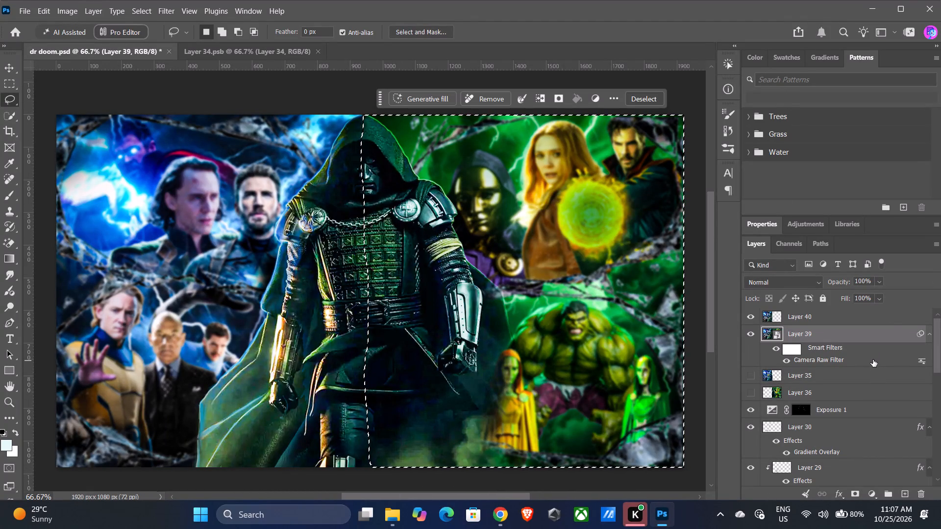
key(ctrl+j)
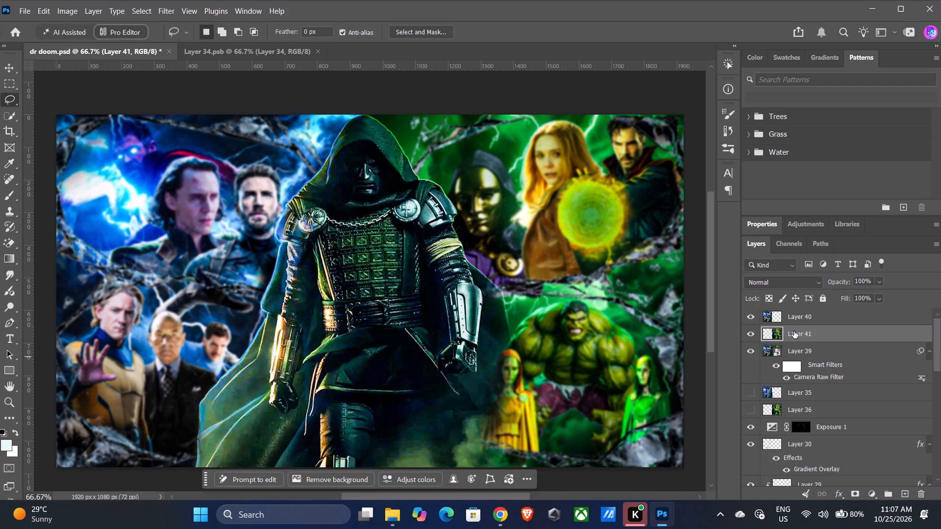
Convert the two half-image layers, Layer 41 and Layer 40, into separate smart objects.
right_click(794, 331)
click(838, 421)
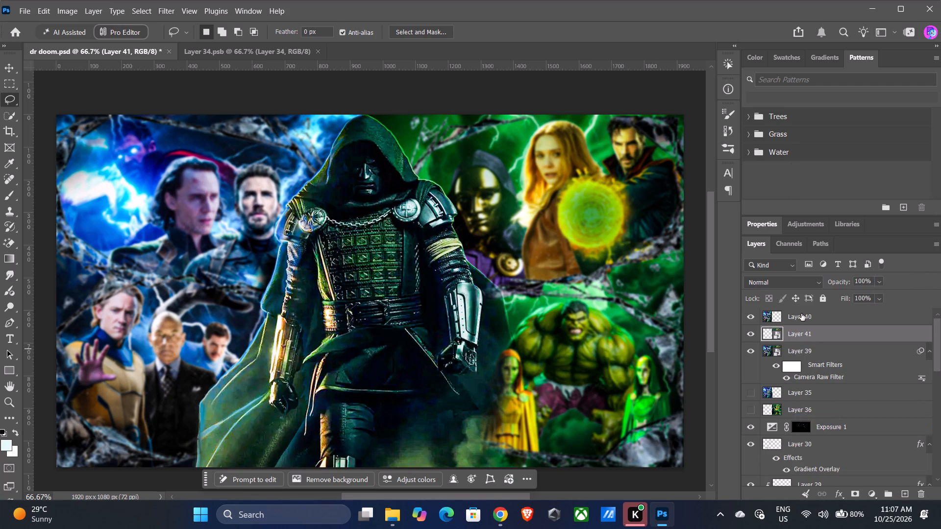
right_click(801, 315)
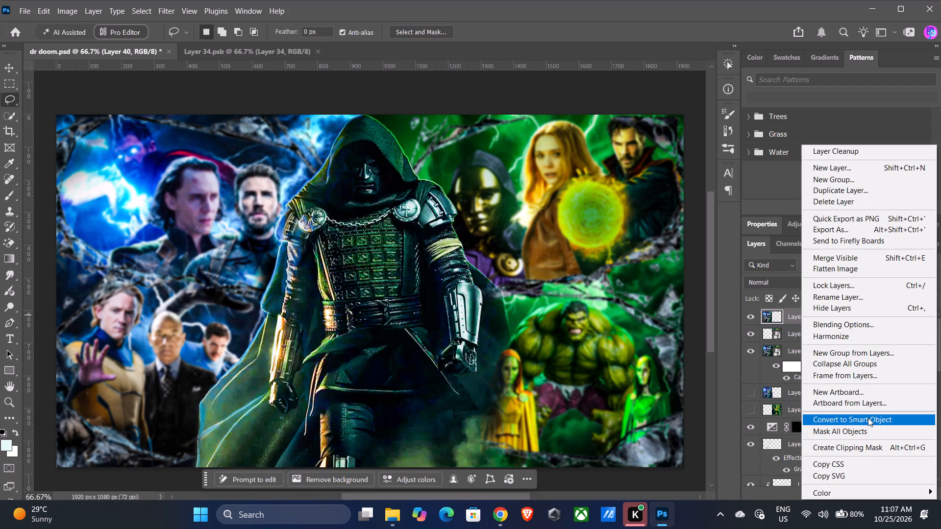
click(868, 418)
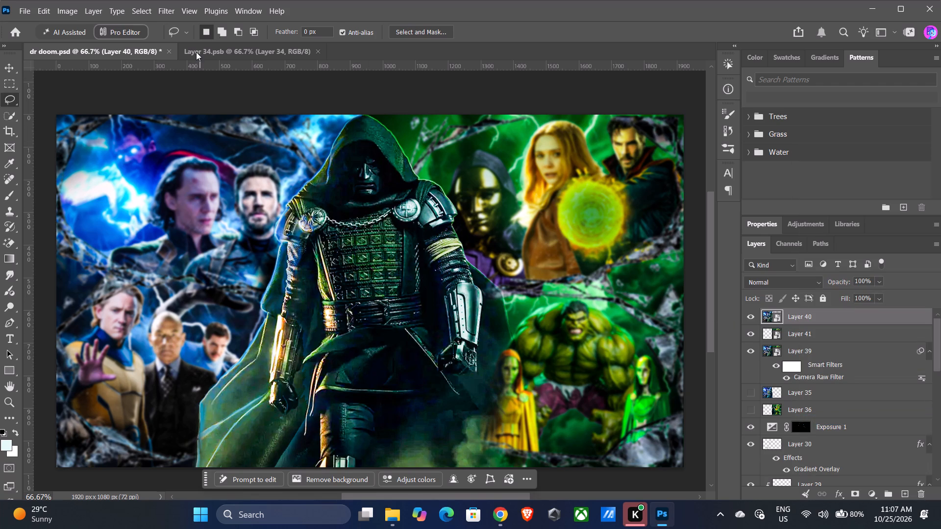
Cool the blue half on Layer 40 by applying a Camera Raw Filter with Temperature at -27.
click(161, 4)
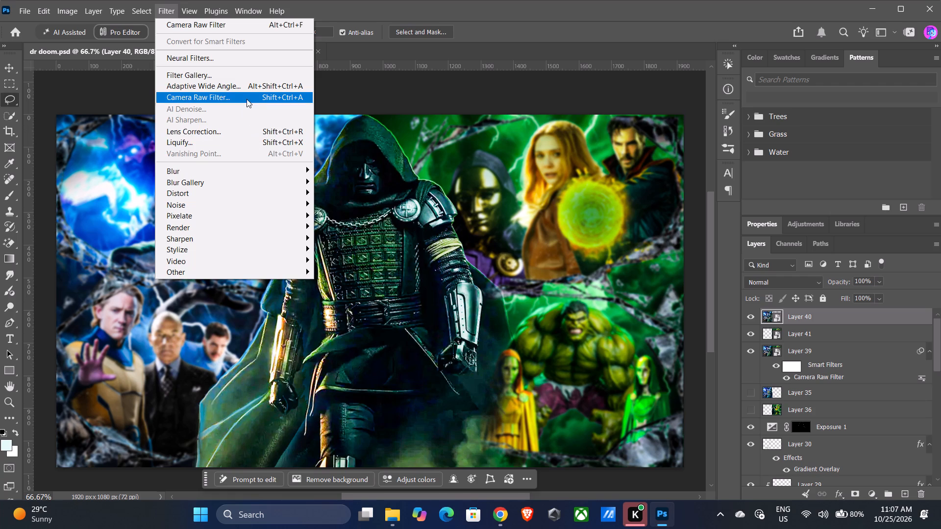
click(247, 99)
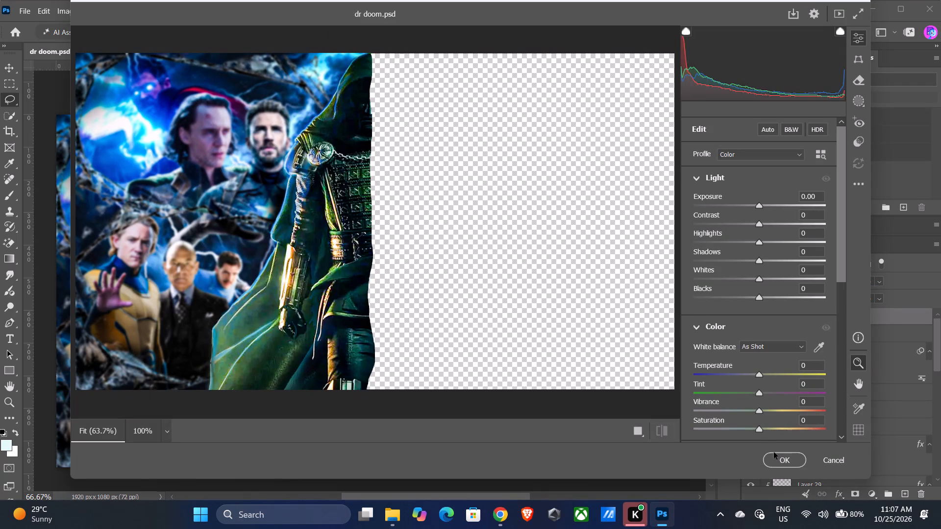
click(746, 373)
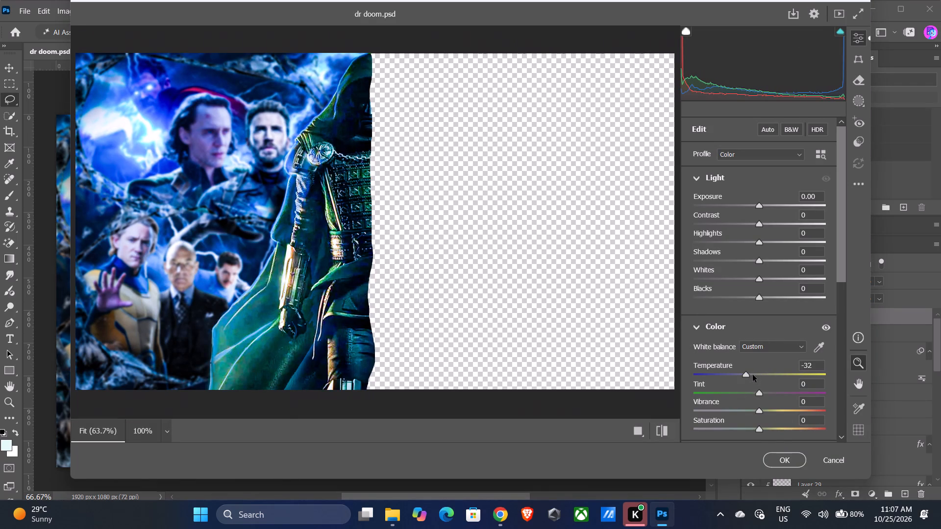
click(753, 374)
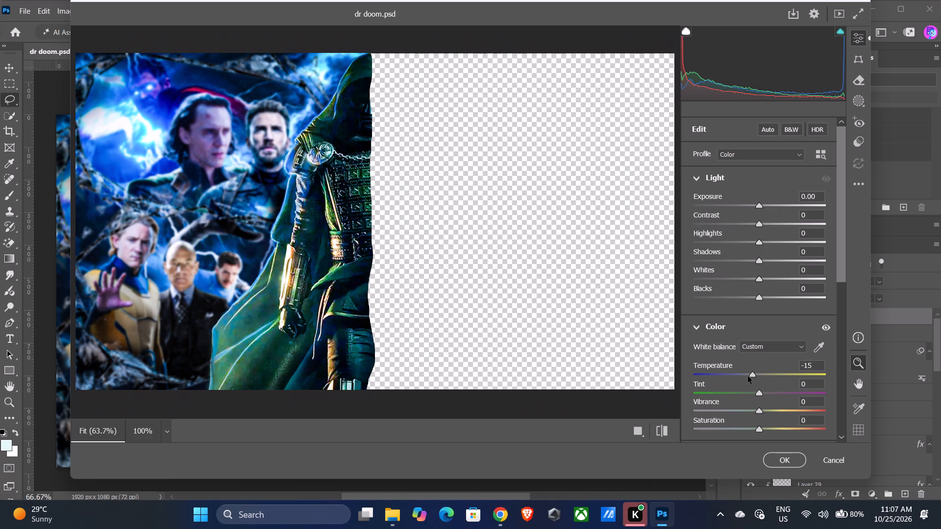
click(747, 376)
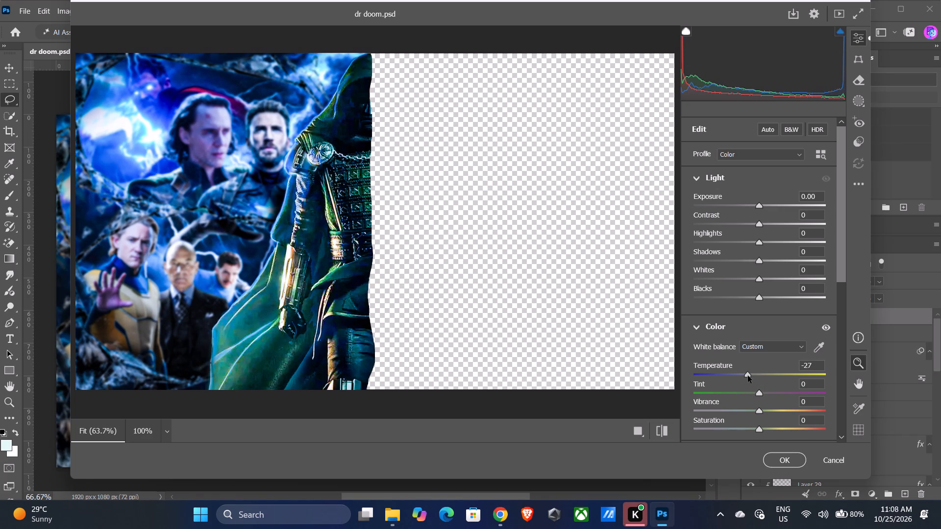
click(789, 456)
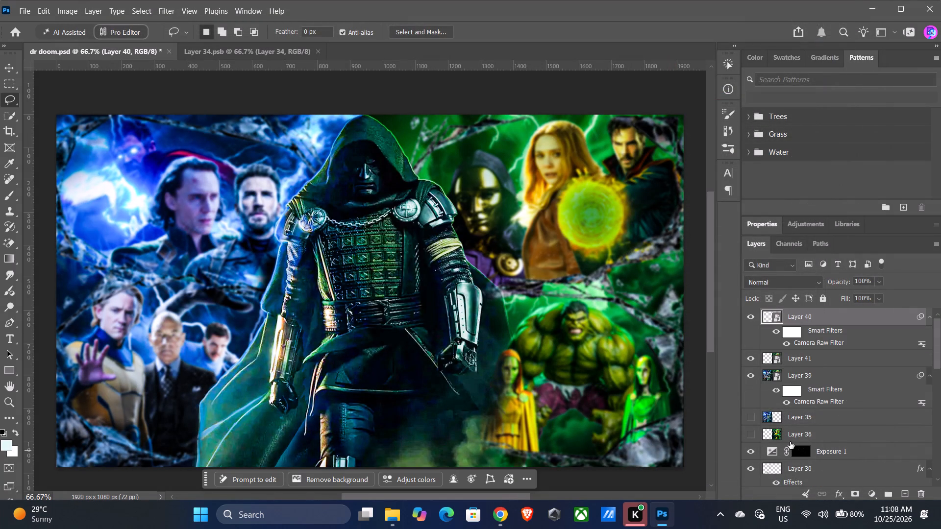
Push the green half on Layer 41 greener by applying a Camera Raw Filter with Tint at -33.
click(793, 360)
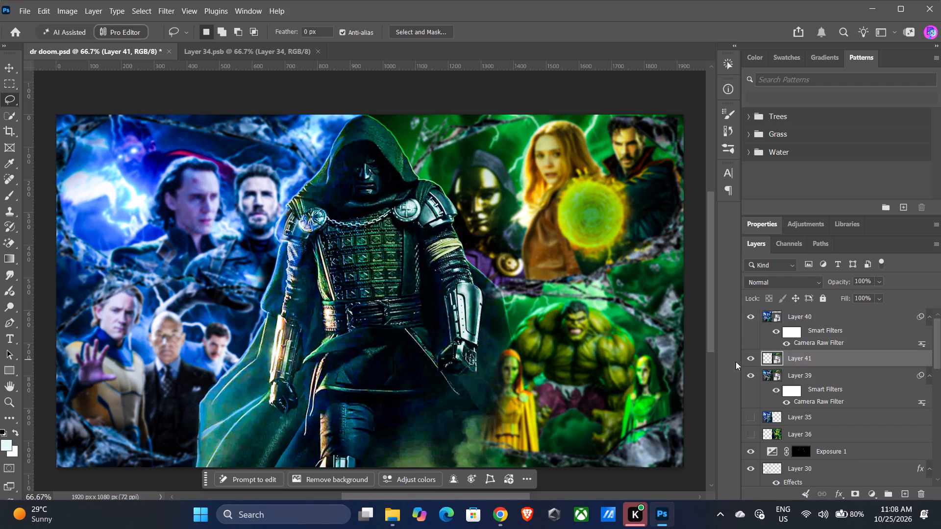
click(160, 12)
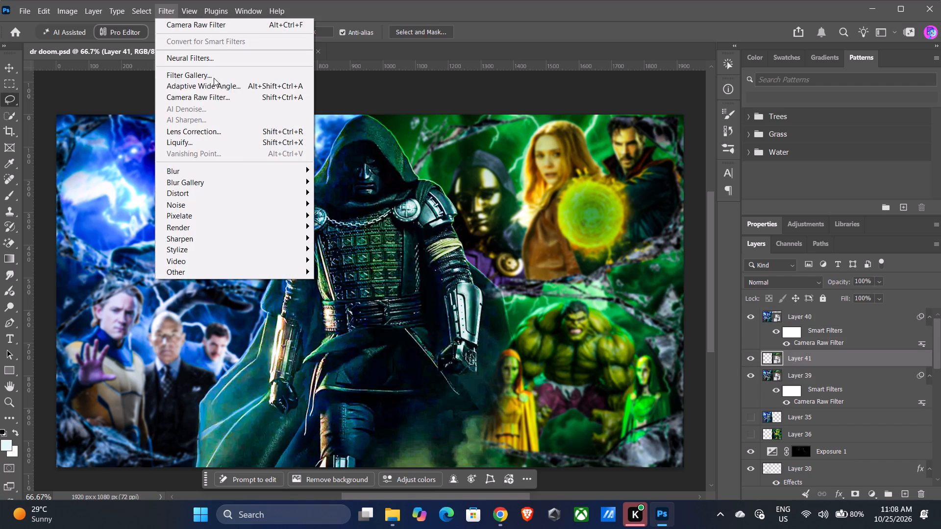
click(226, 95)
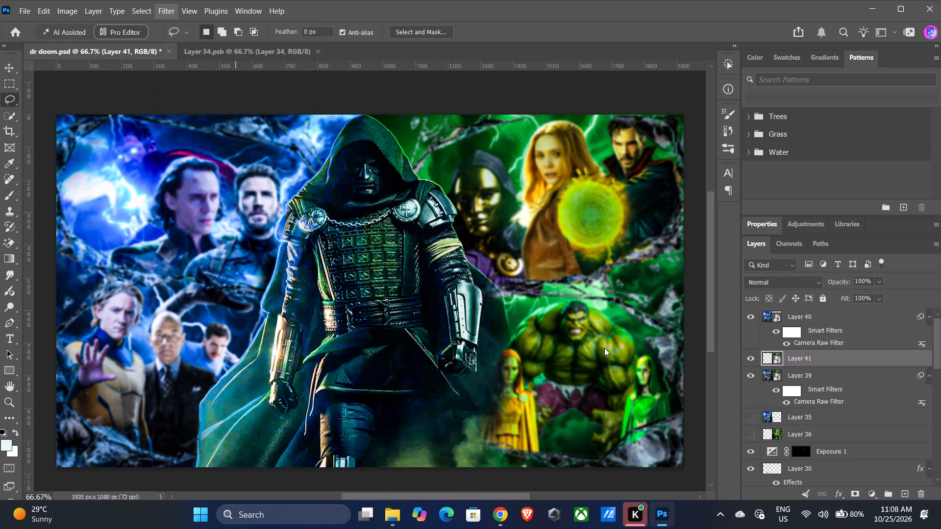
click(743, 393)
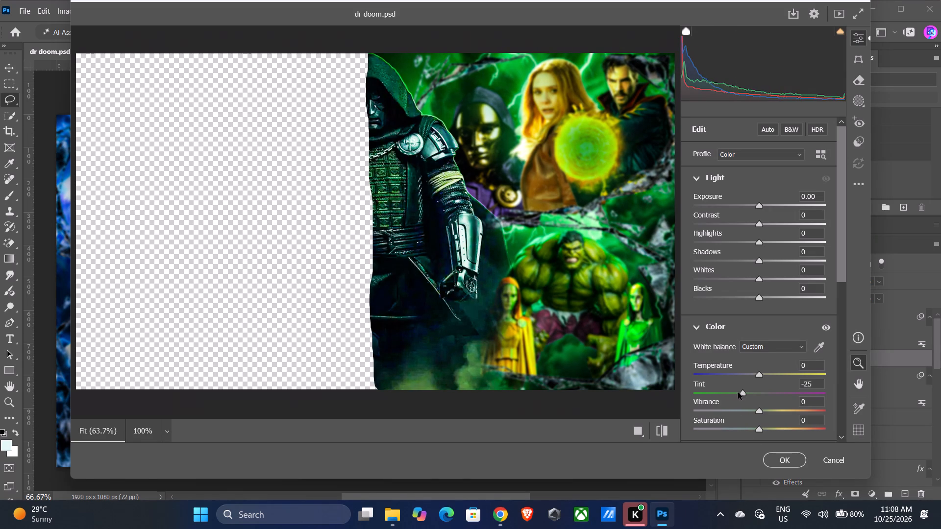
click(738, 393)
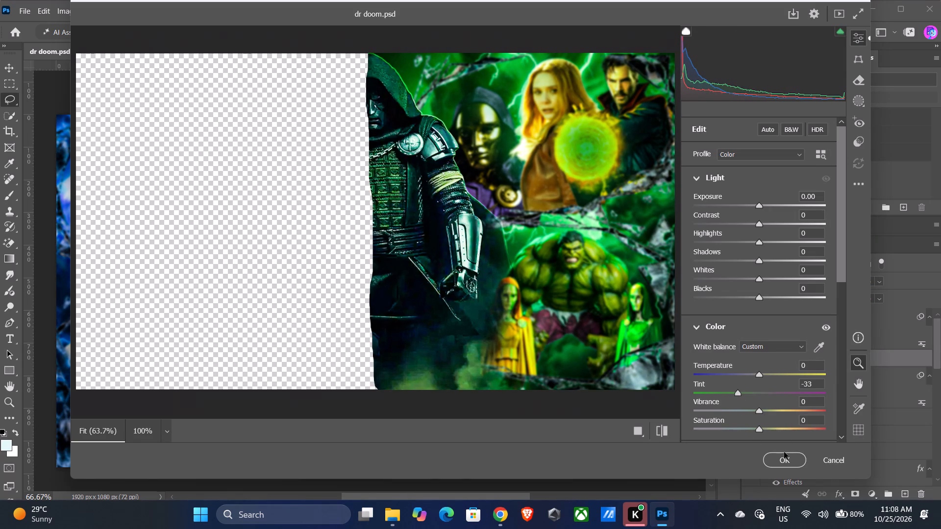
click(781, 456)
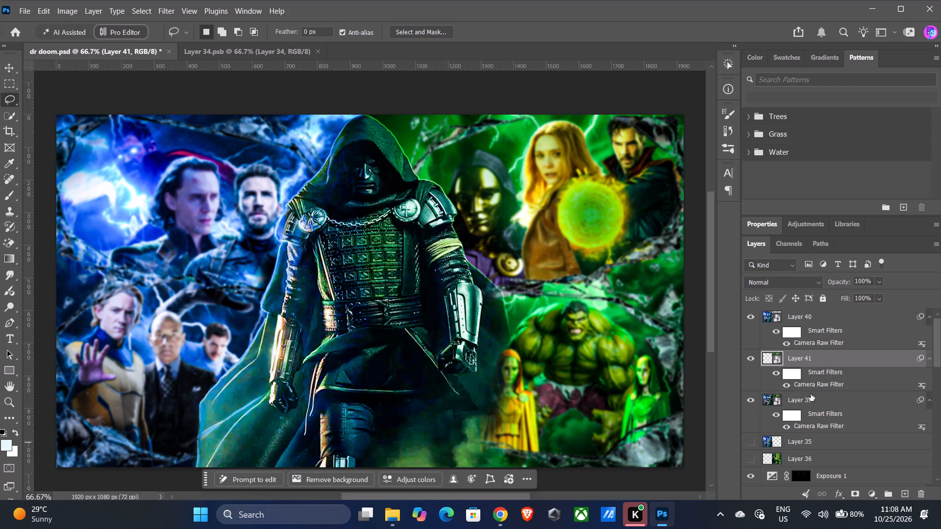
Compare the blue half with and without its cooler grade by toggling Layer 40's visibility.
click(746, 314)
click(746, 314)
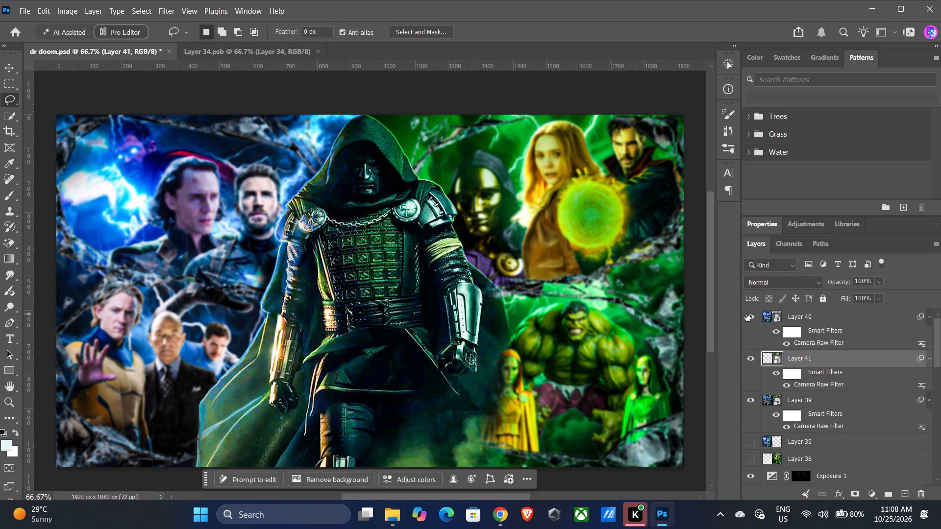
click(746, 314)
click(746, 314)
click(746, 314)
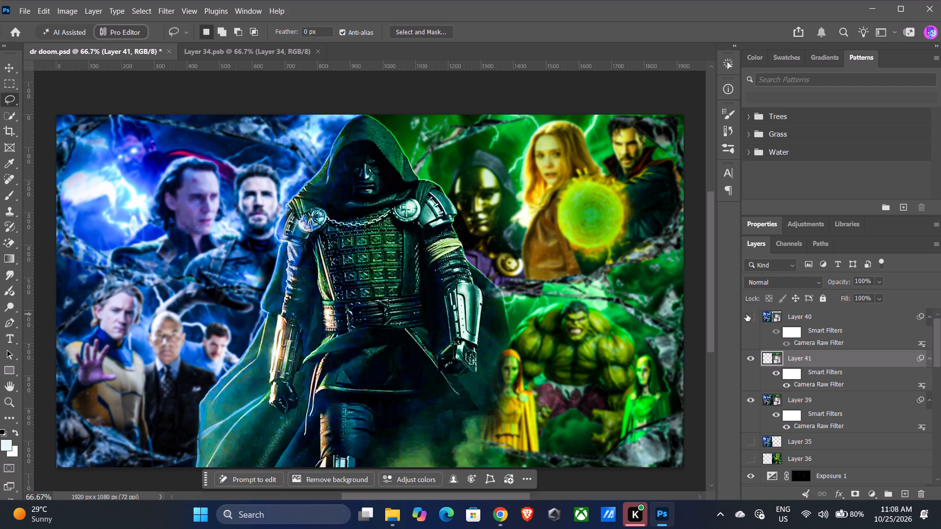
click(746, 314)
Compare the green half with and without its tint grade by repeatedly toggling Layer 41's visibility, leaving the layer shown.
click(752, 356)
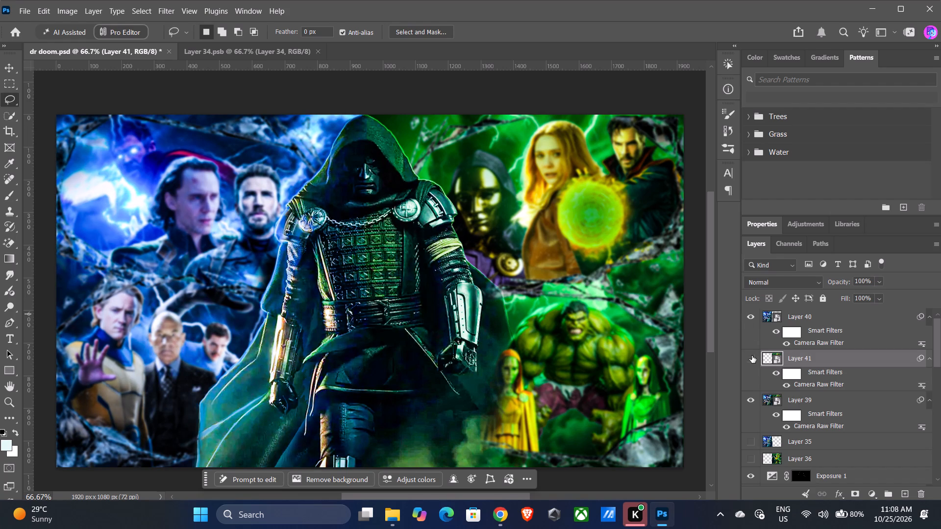
click(752, 356)
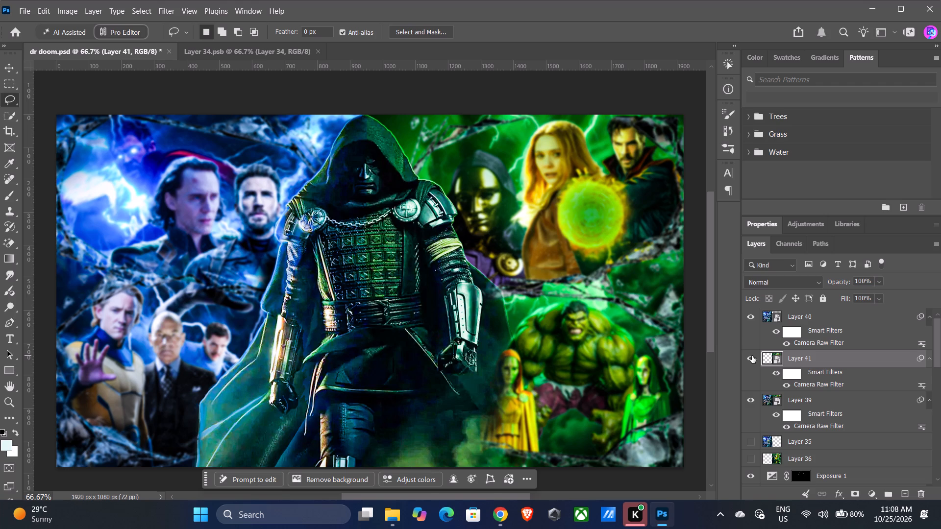
click(752, 356)
click(752, 356)
click(752, 356)
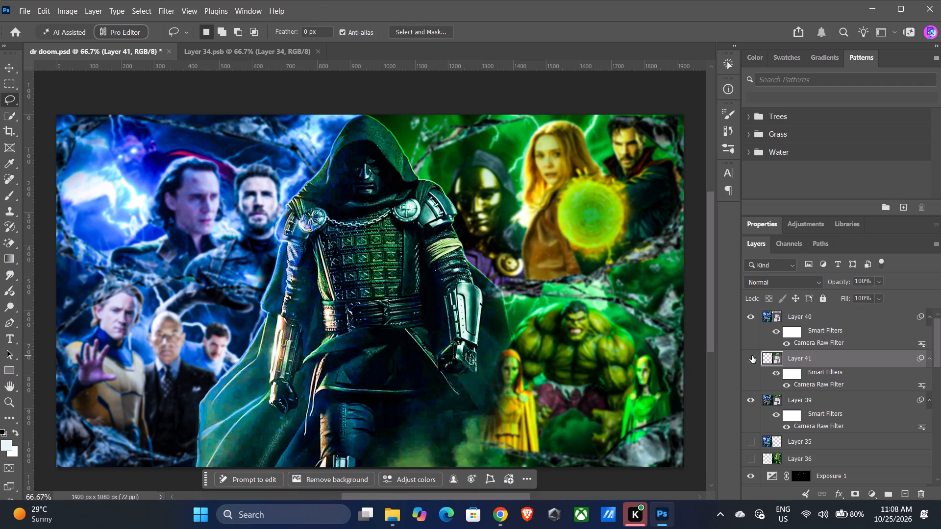
click(752, 356)
click(752, 356)
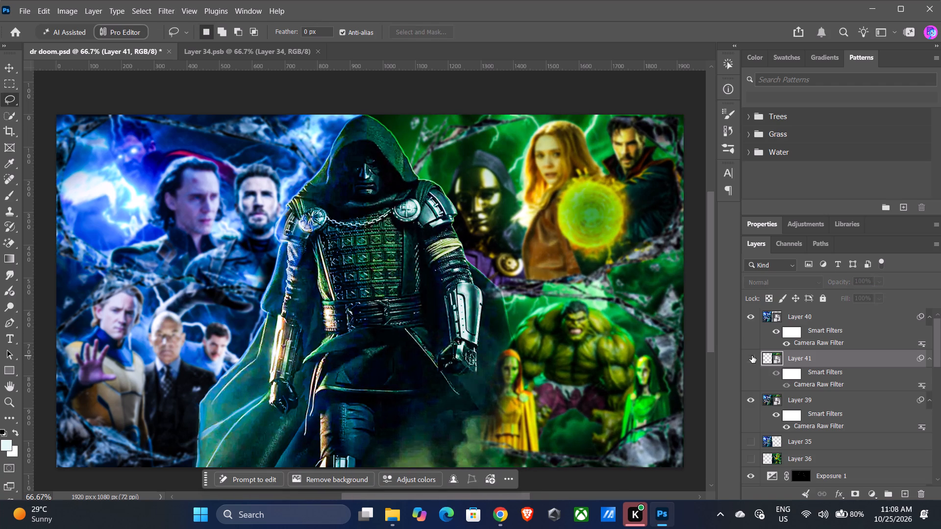
click(752, 356)
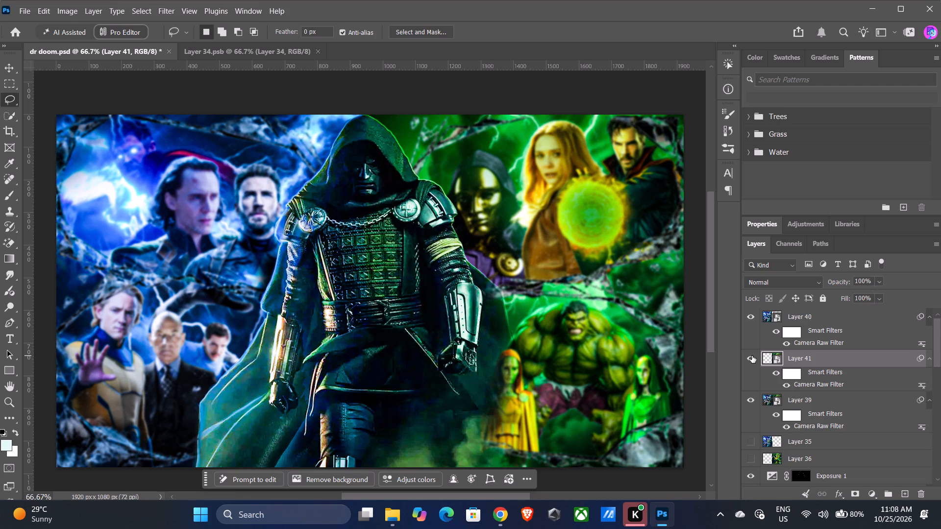
click(752, 356)
click(752, 356)
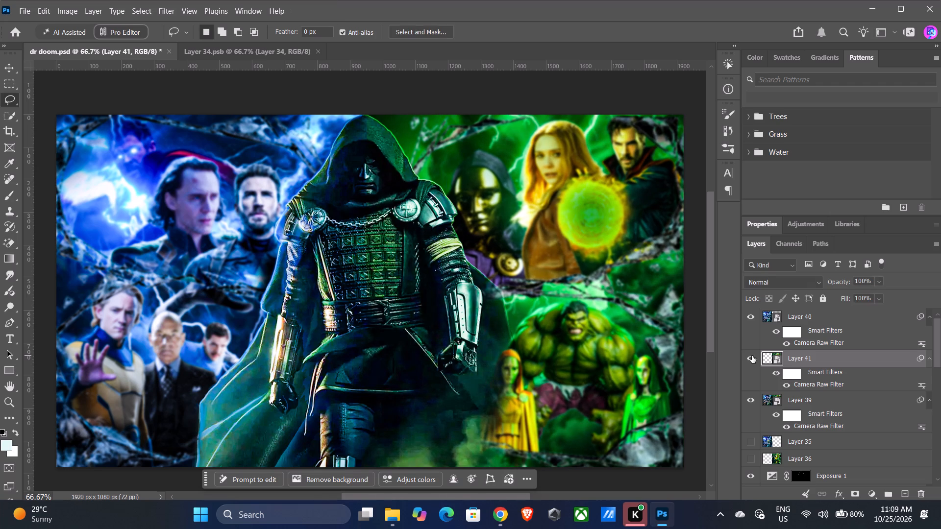
click(752, 356)
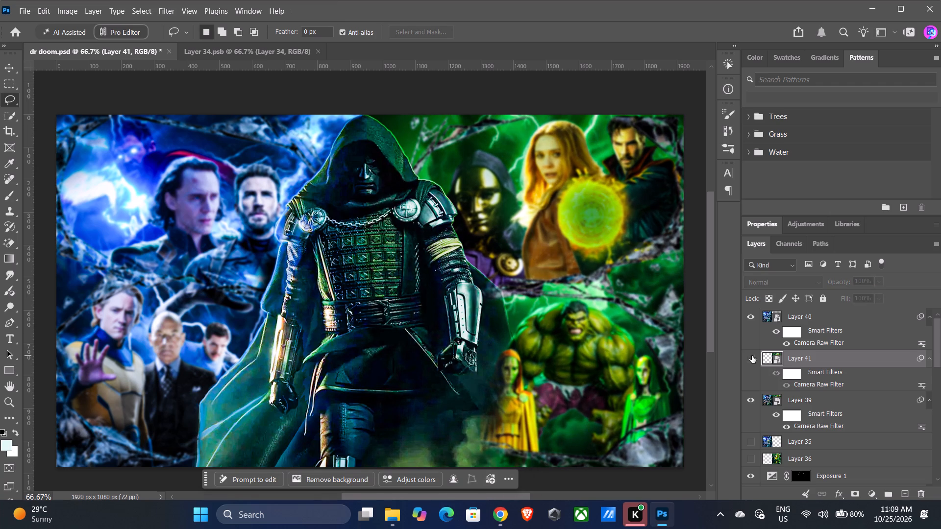
click(752, 356)
click(752, 356)
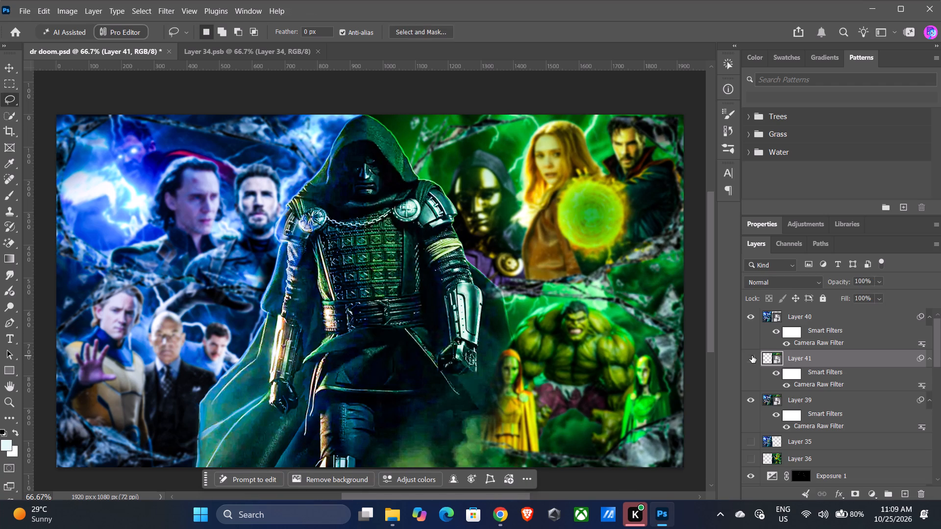
click(752, 356)
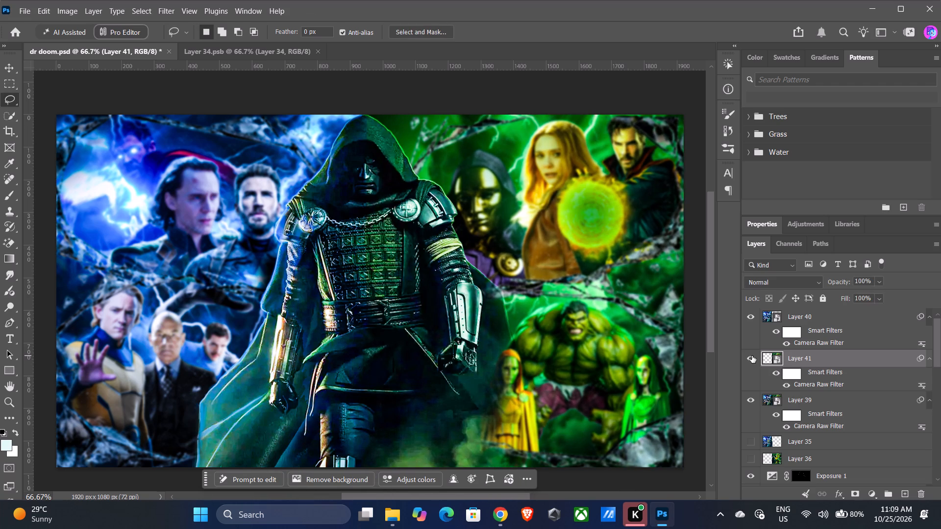
click(752, 356)
click(752, 356)
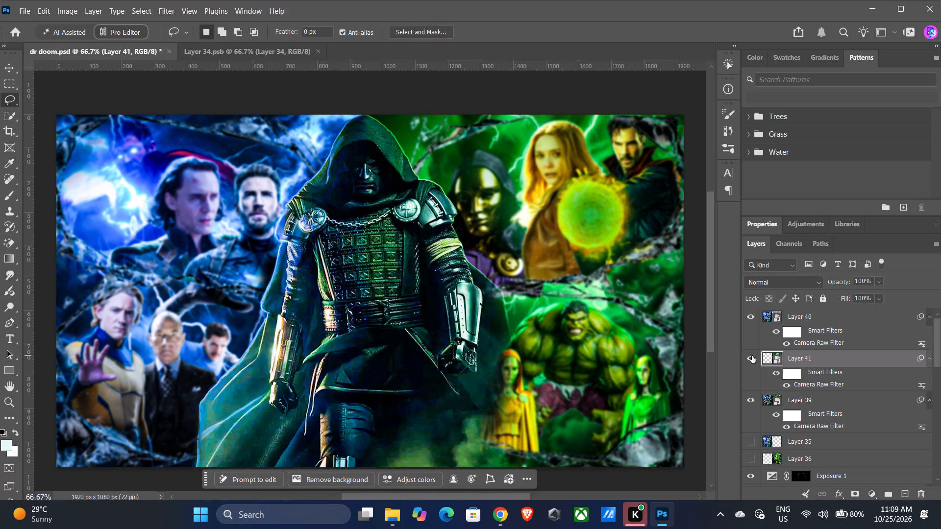
Compare the green half with and without its tint grade by toggling Layer 41's visibility, leaving the layer shown.
click(752, 356)
click(752, 356)
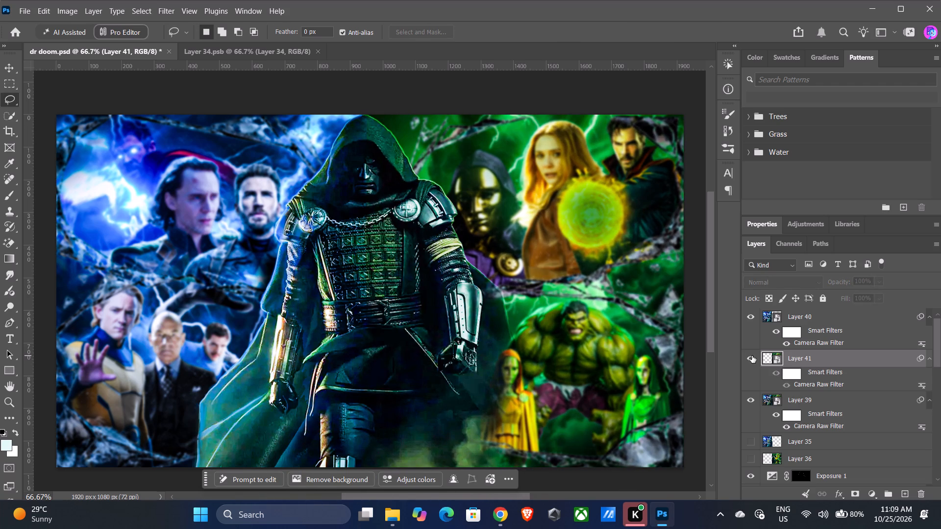
click(752, 356)
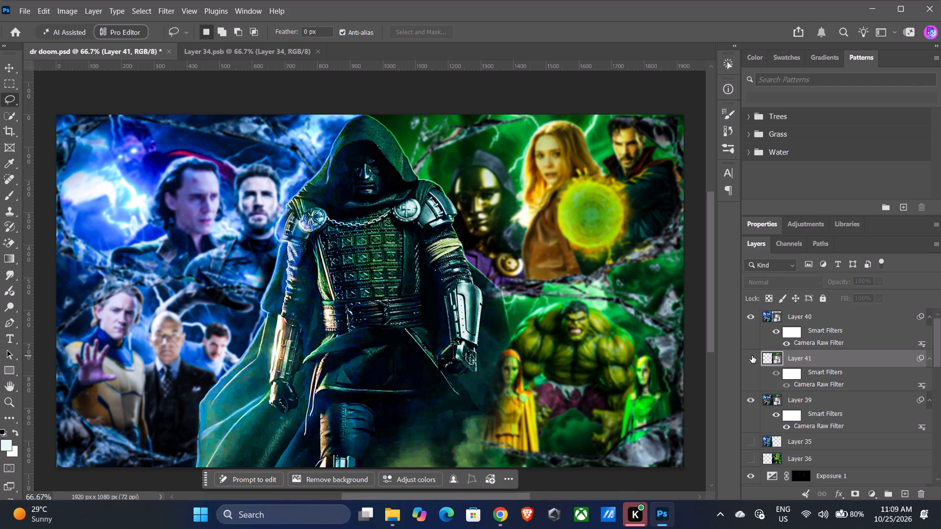
click(752, 356)
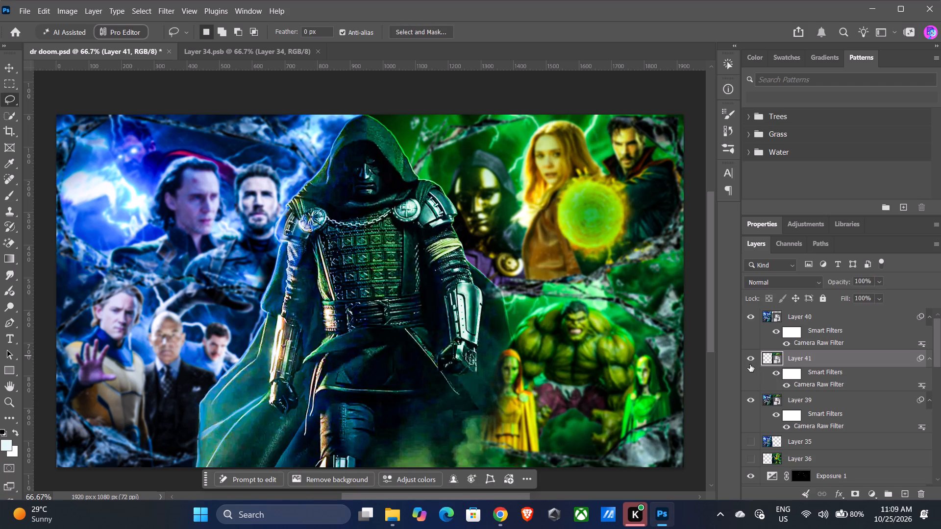
Compare the blue half with and without its cooler grade by toggling Layer 40 while Layer 41 is hidden, leaving both layers shown.
click(749, 357)
click(749, 314)
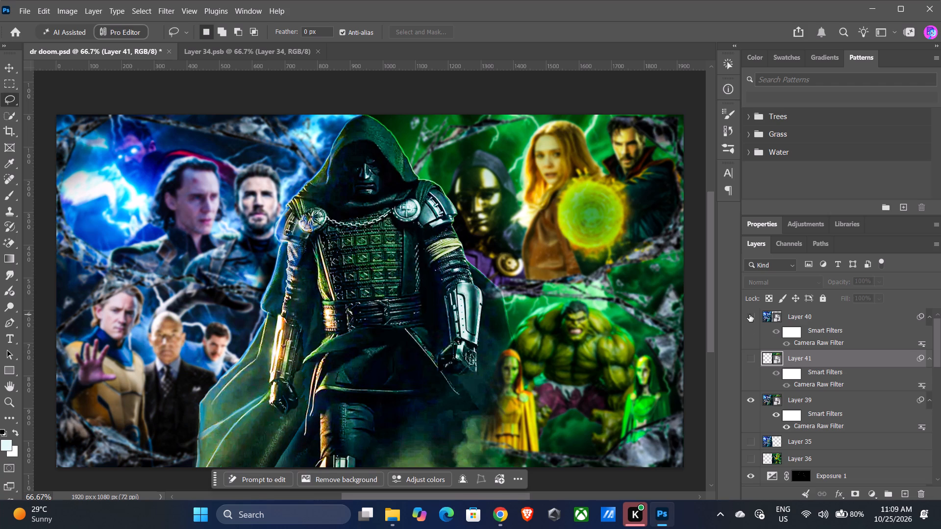
click(749, 314)
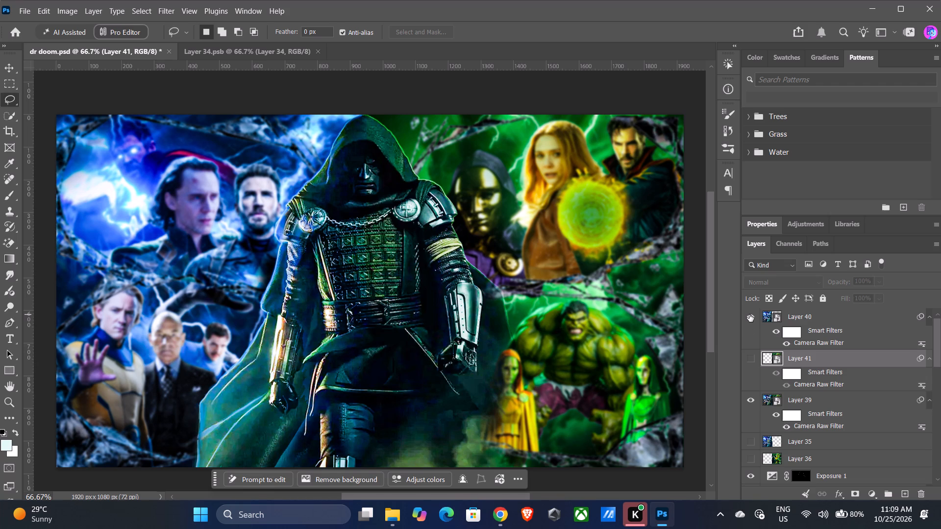
click(749, 314)
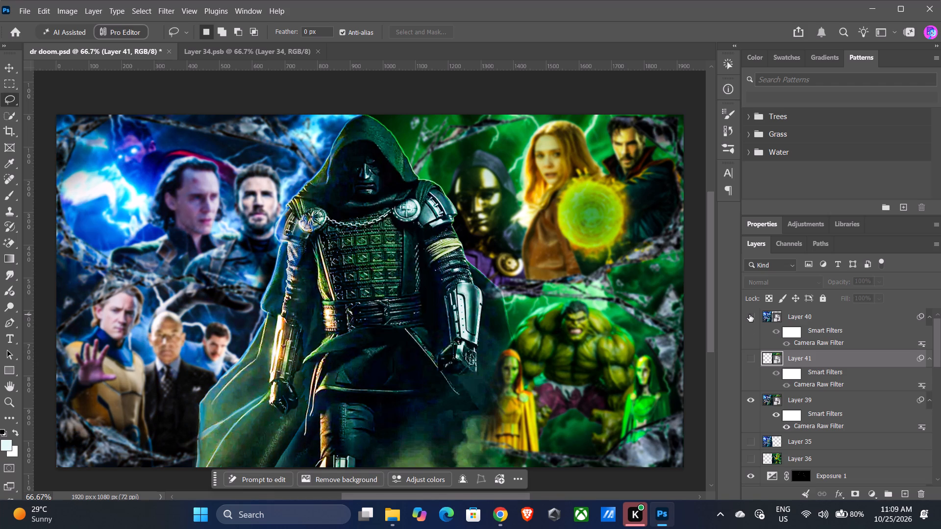
click(752, 318)
click(752, 318)
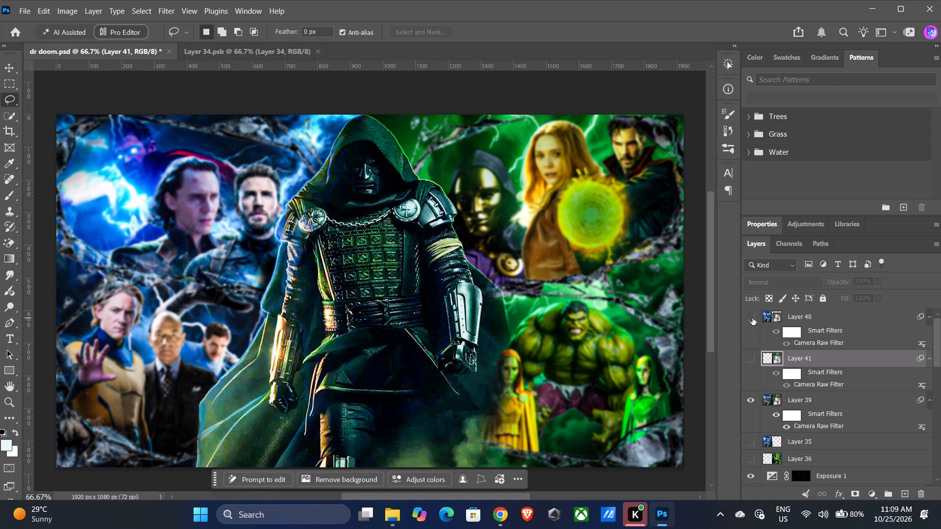
click(752, 318)
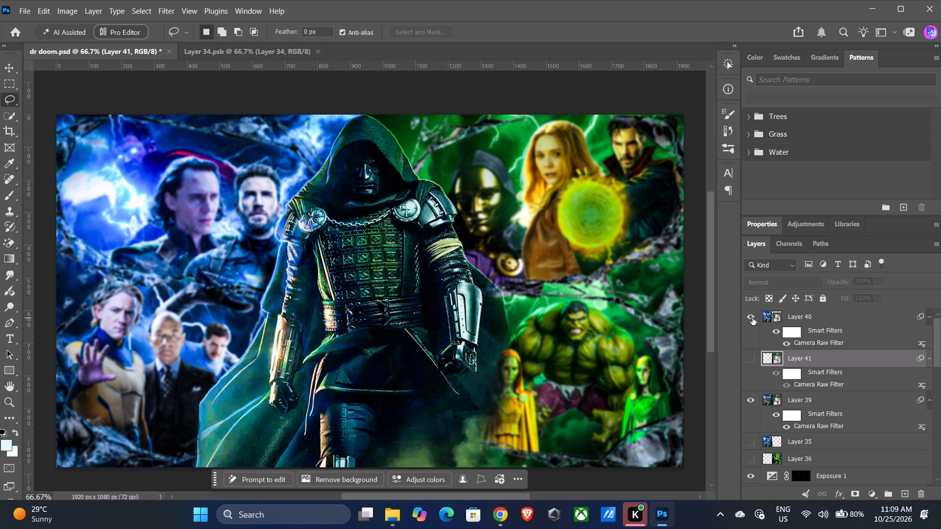
click(752, 318)
click(752, 318)
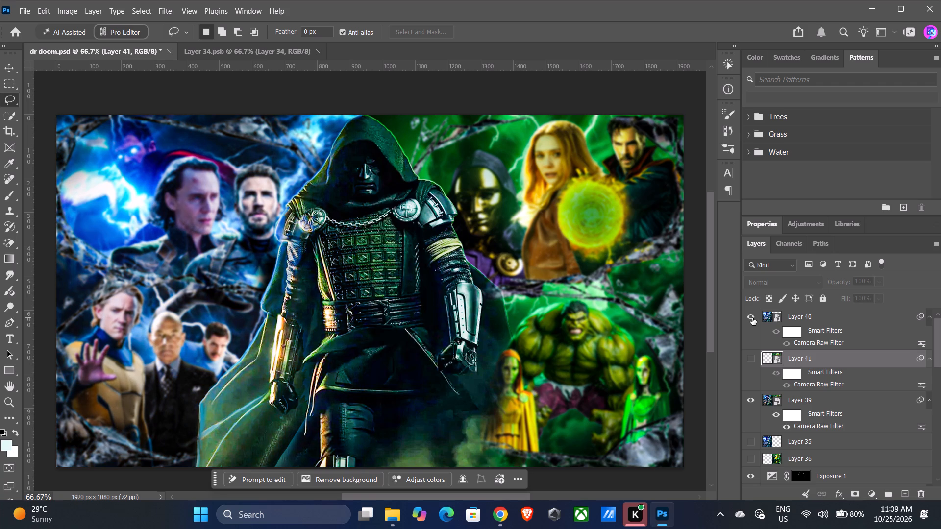
click(755, 354)
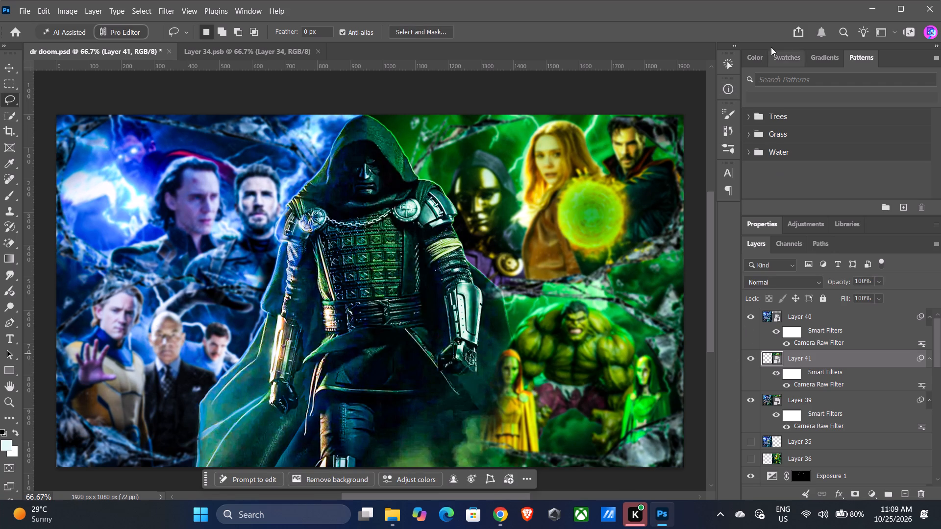
Quick-export the composite as a PNG named "final dr doom.png" in the Documents folder.
click(800, 35)
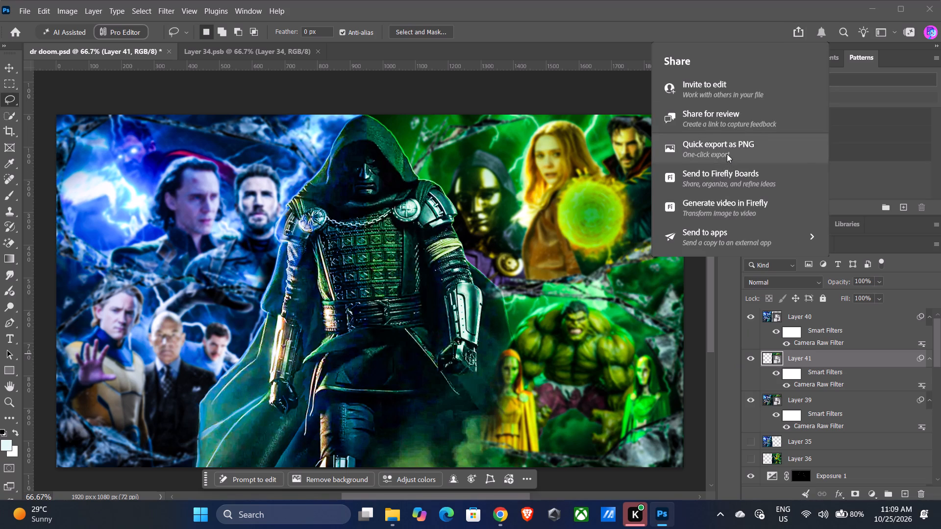
click(727, 154)
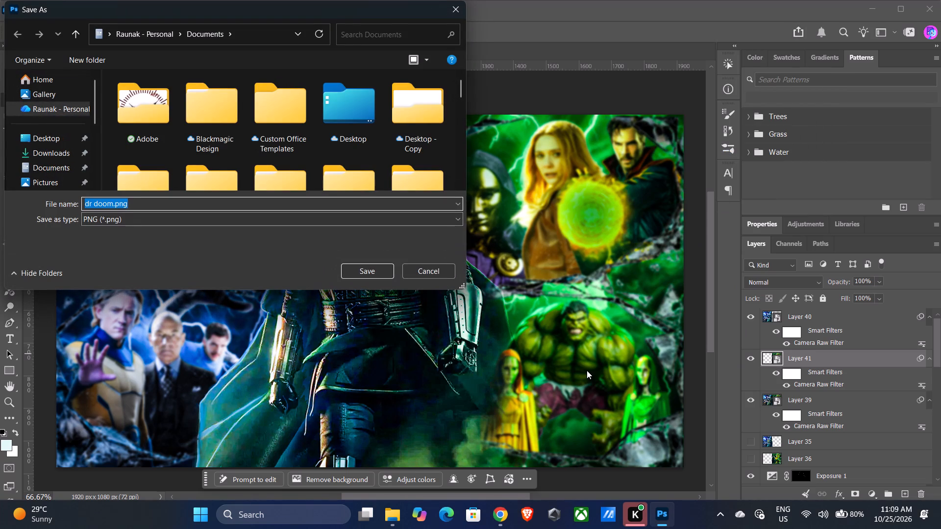
key(Left)
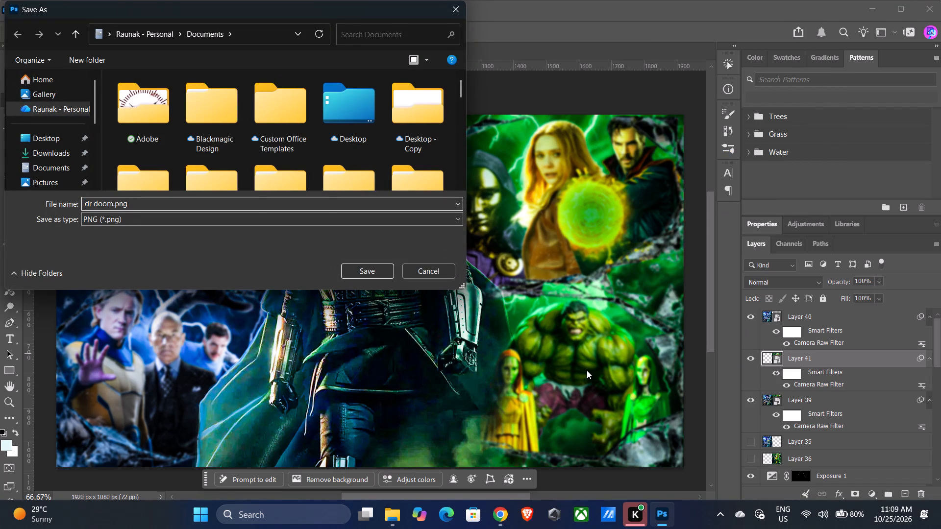
text(final)
key(space)
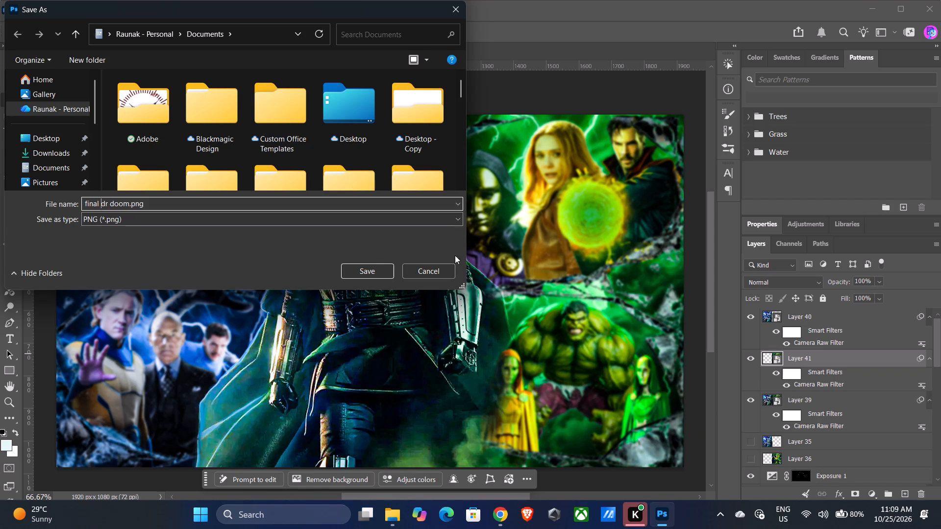
click(371, 268)
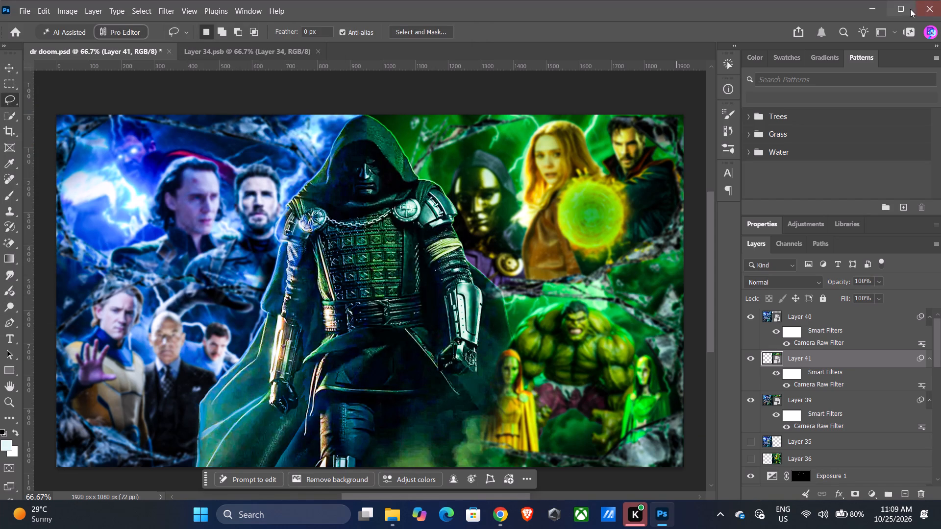
Quit Photoshop, saving the changes to dr doom.psd.
click(930, 1)
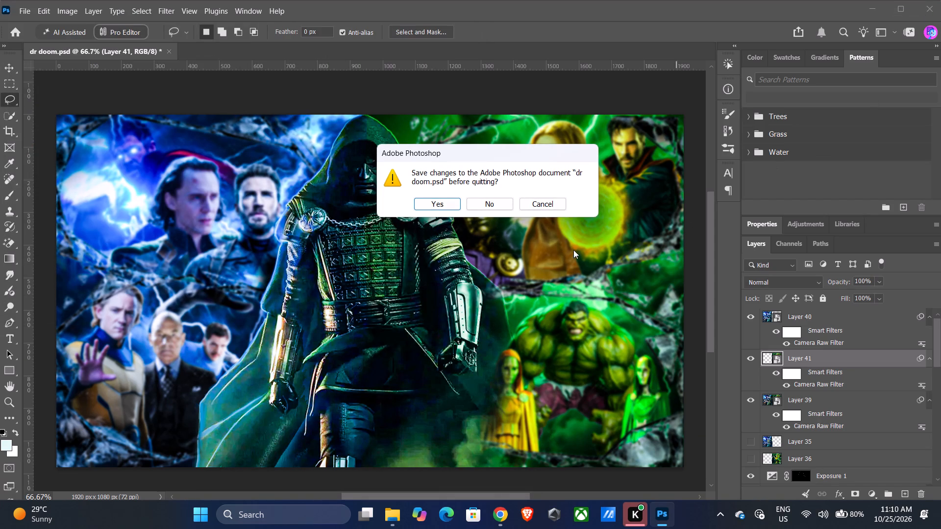
click(446, 204)
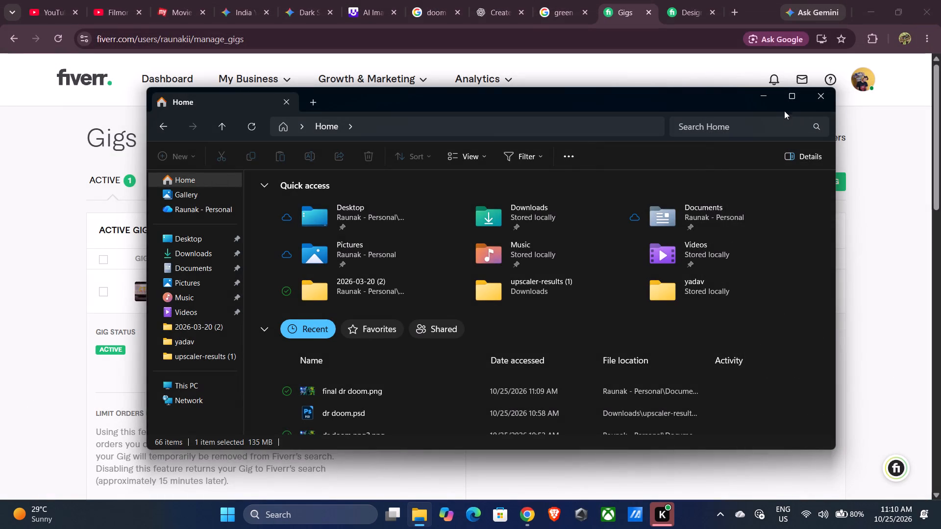
Close the File Explorer window.
click(818, 98)
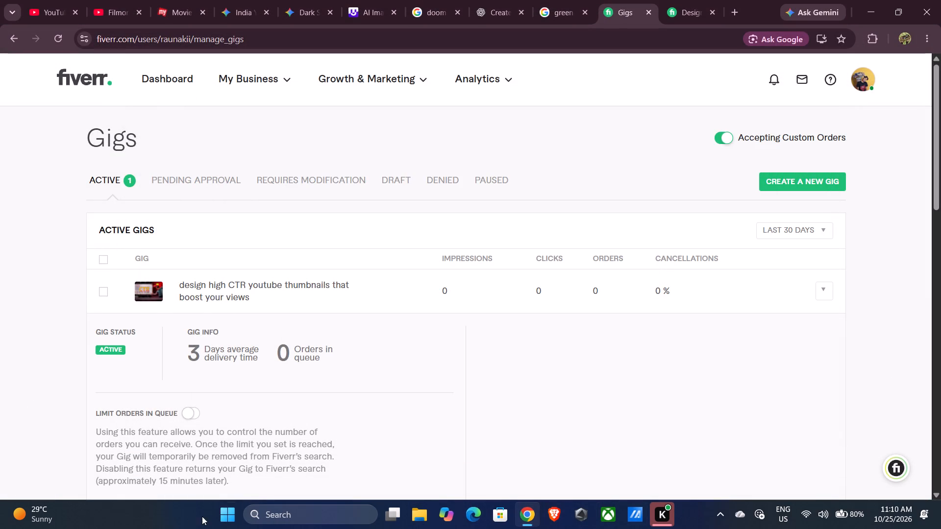
Browse the installed apps in the Windows Start listing.
click(229, 518)
scroll(333, 299, down, 4)
scroll(353, 375, down, 2)
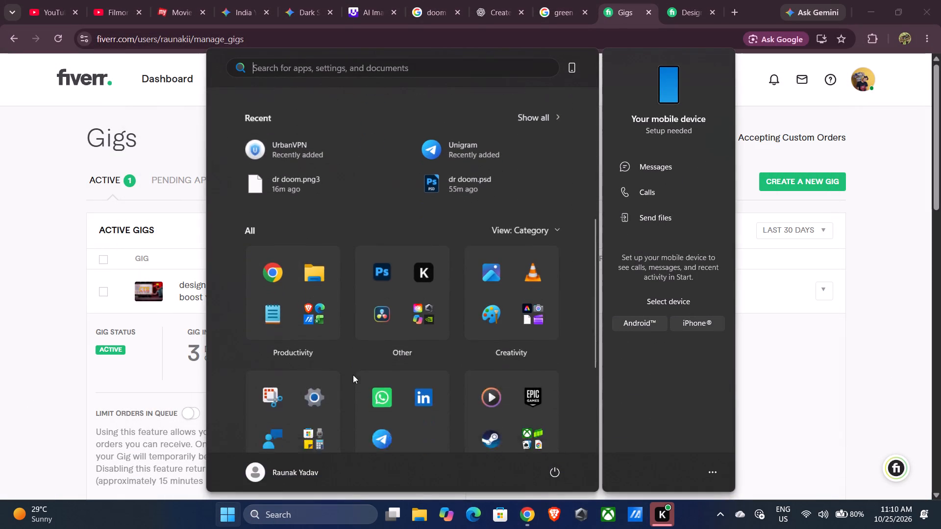